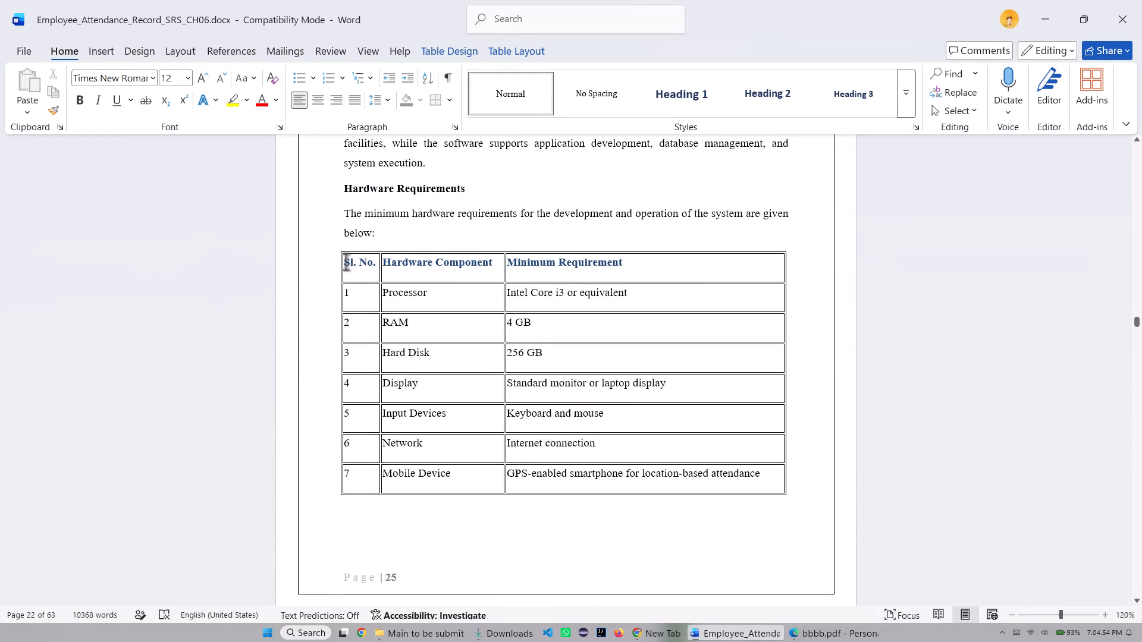
Remove the outside borders from the whole Hardware Requirements table.
drag(344, 259, 748, 471)
scroll(592, 433, down, 14)
scroll(554, 423, up, 8)
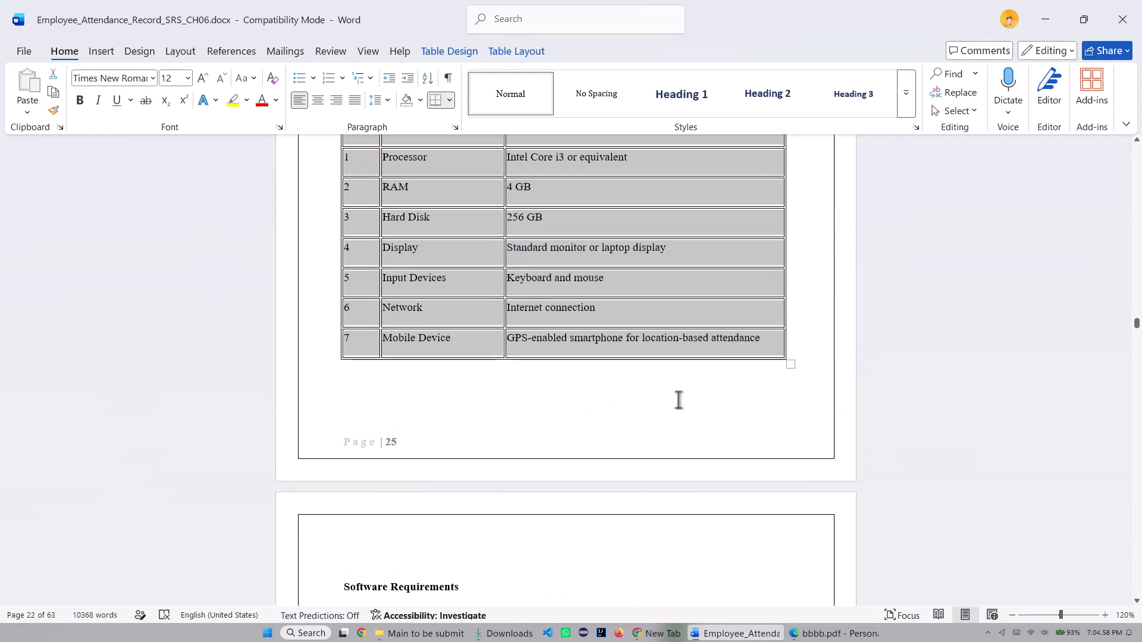
right_click(712, 345)
click(872, 388)
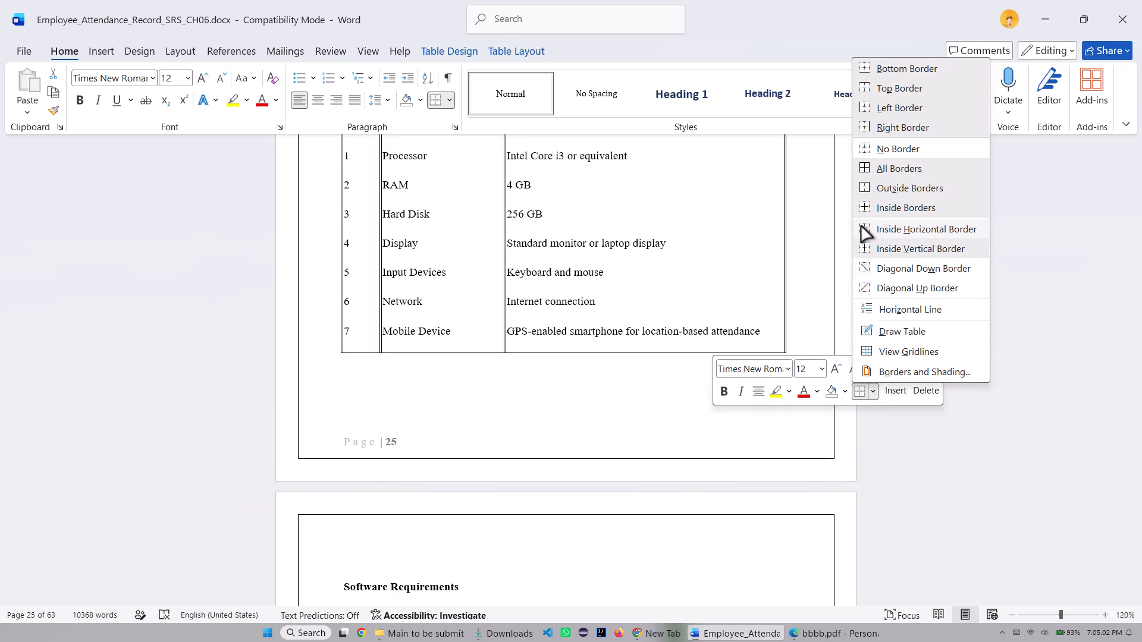
click(865, 187)
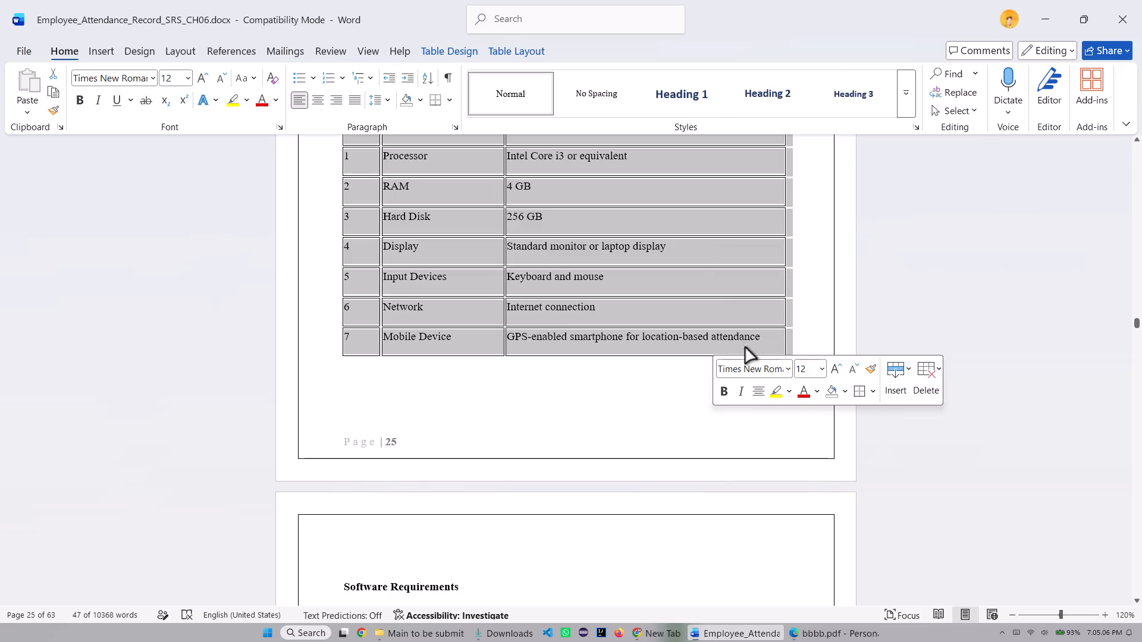
Apply a 5% pattern shading to the whole Hardware Requirements table.
click(873, 392)
click(874, 376)
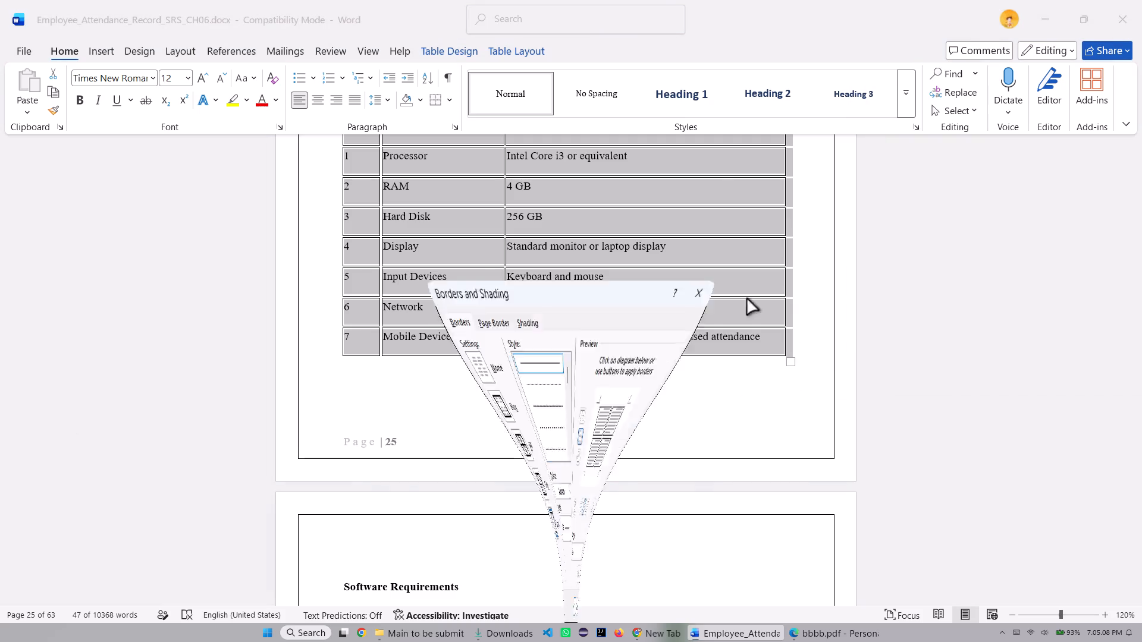
click(520, 210)
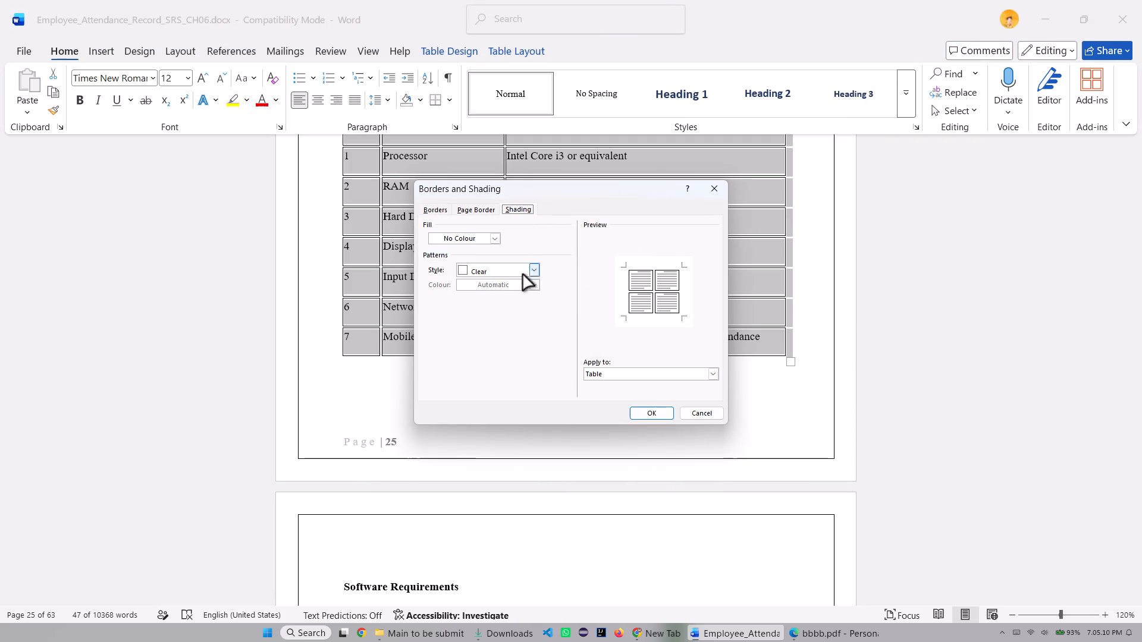
click(536, 275)
click(491, 304)
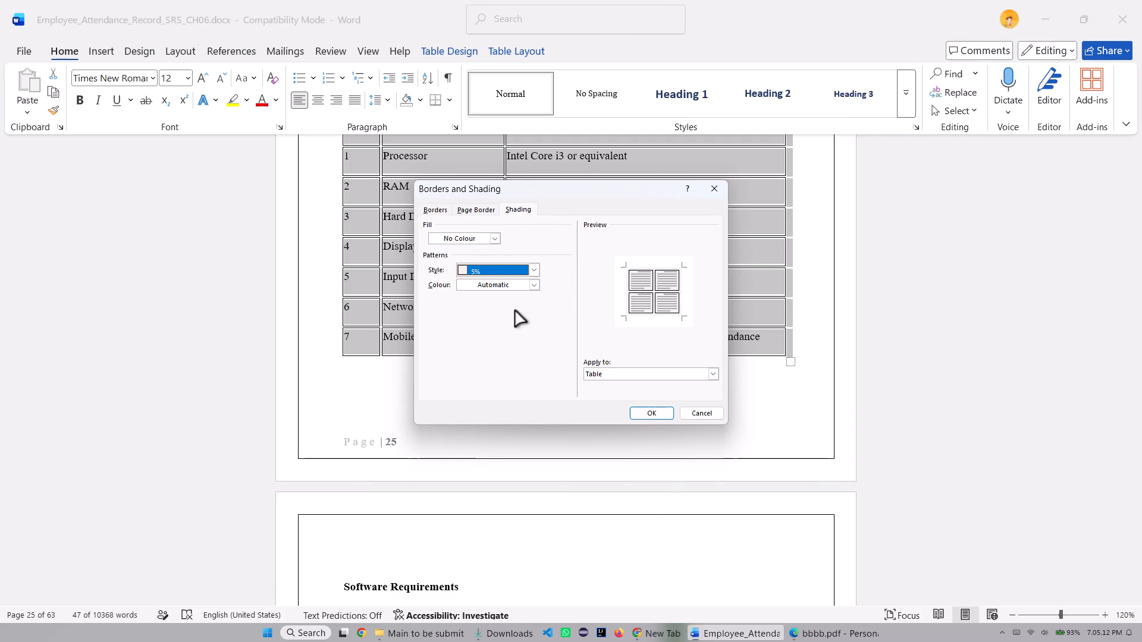
click(651, 412)
Remove the outside borders from the whole Software Requirements table, header row through row 13.
scroll(586, 323, down, 15)
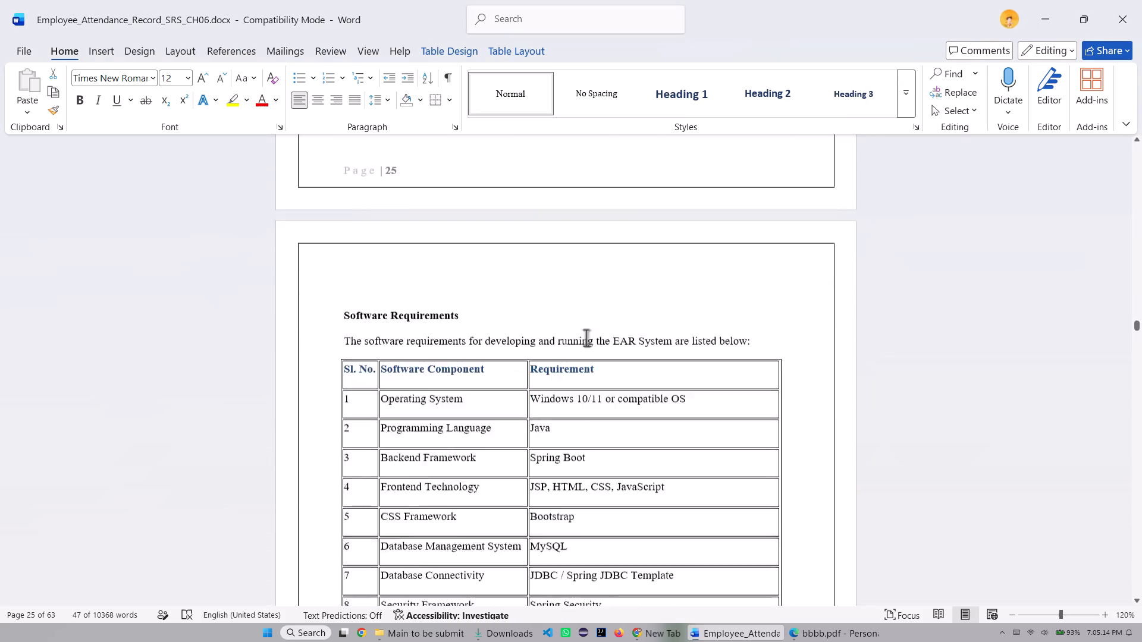
scroll(586, 338, down, 1)
drag(342, 280, 578, 288)
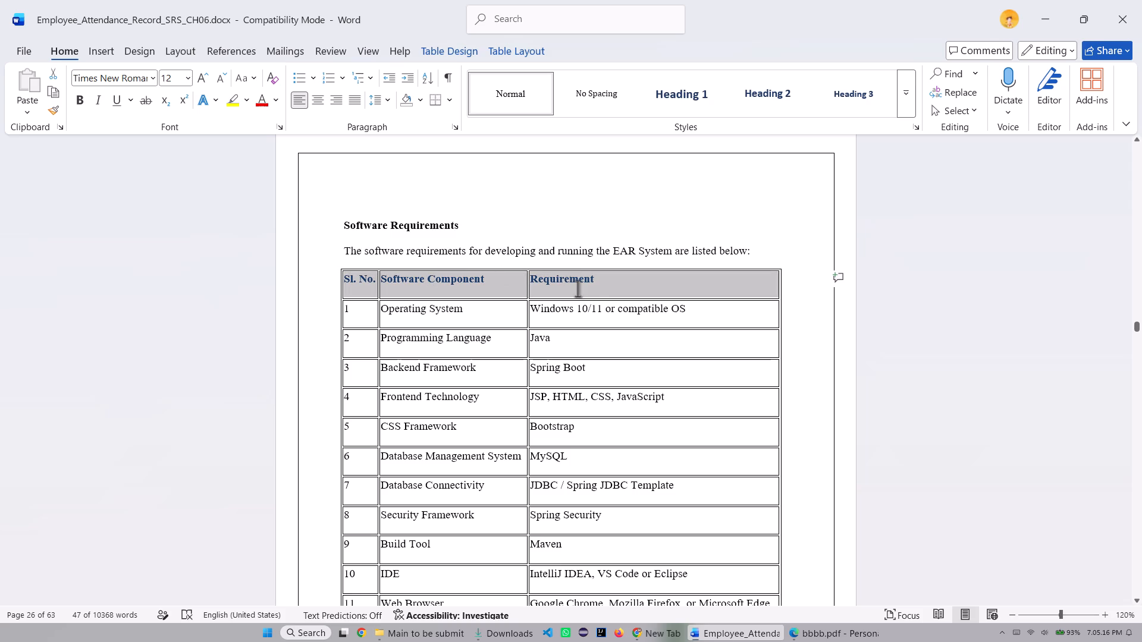
drag(578, 288, 754, 531)
scroll(735, 591, down, 7)
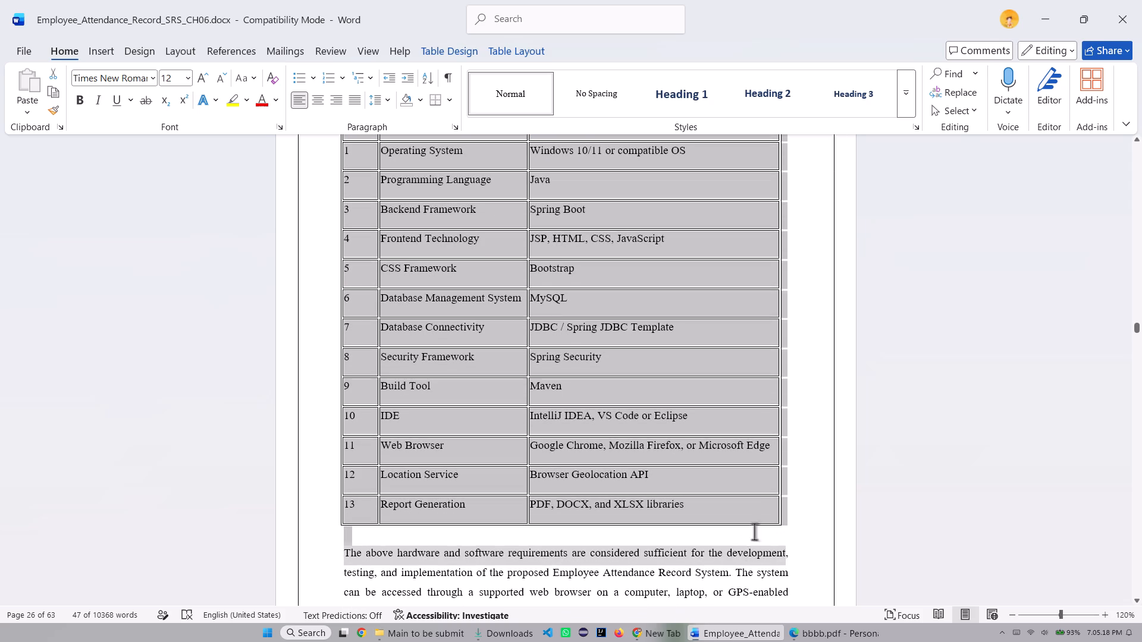
drag(754, 531, 761, 506)
right_click(754, 505)
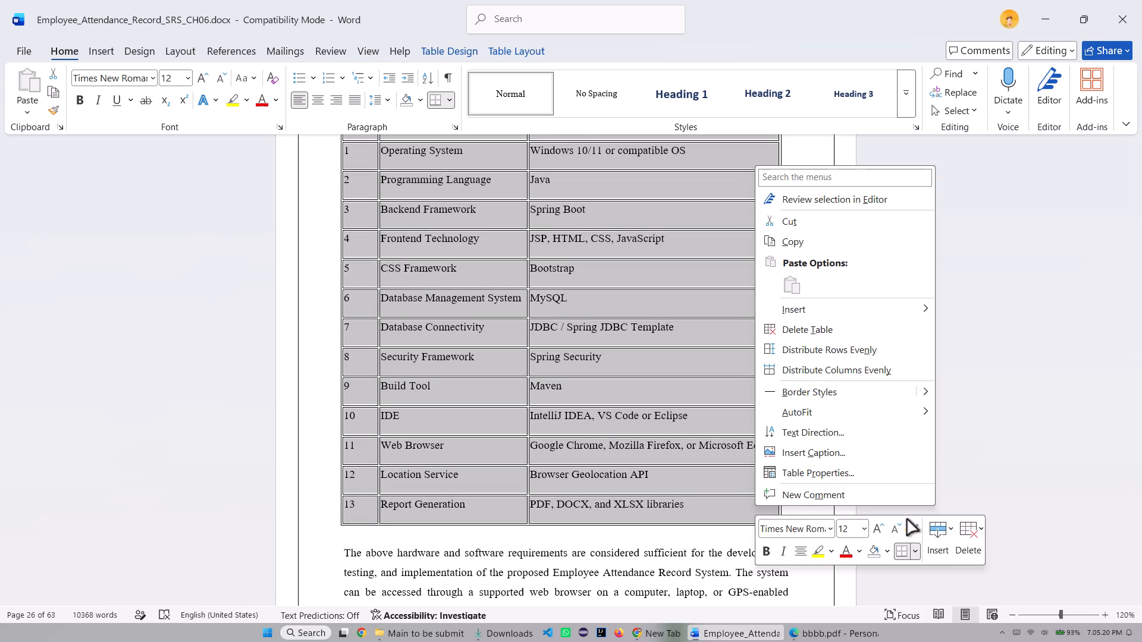
click(916, 554)
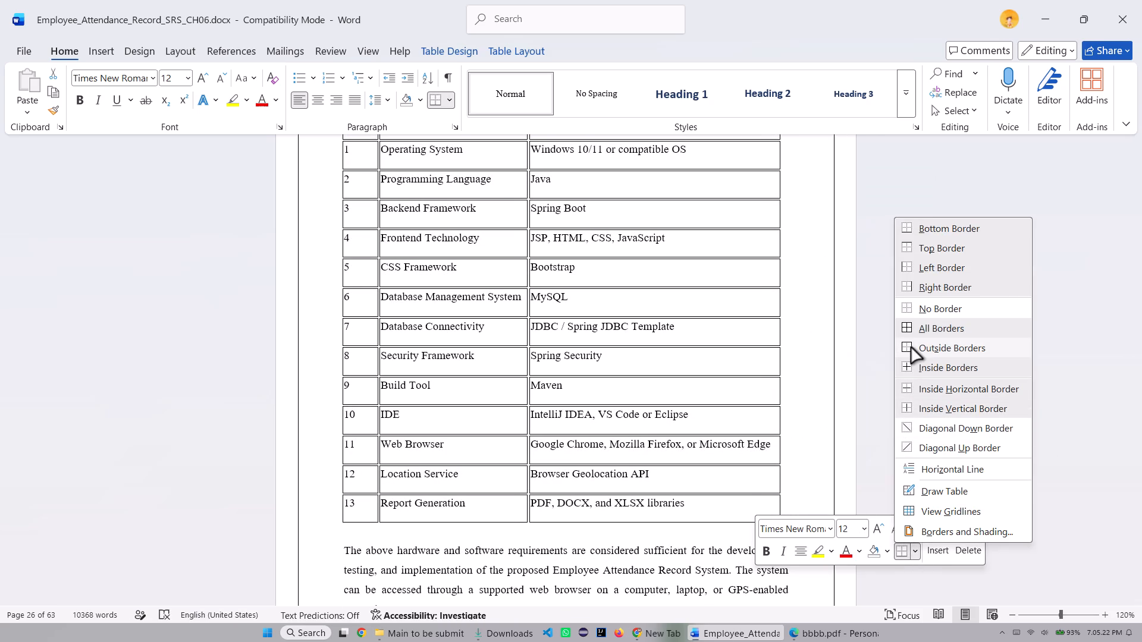
click(911, 347)
Apply a 5% pattern shading with automatic colour to the whole Software Requirements table.
scroll(391, 304, up, 4)
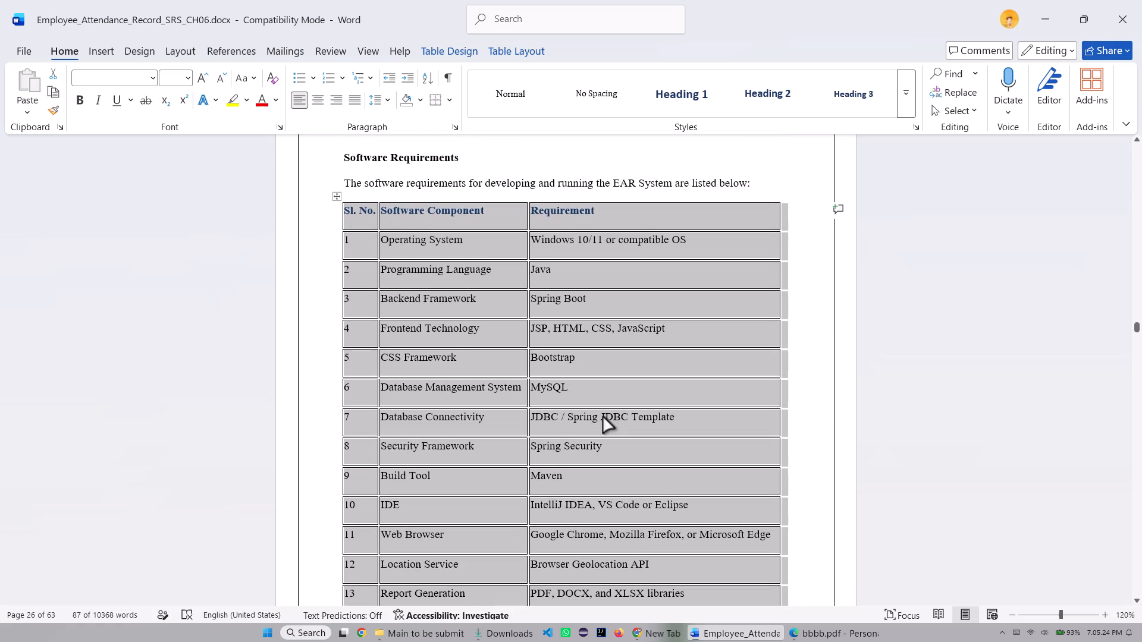
right_click(672, 439)
click(836, 488)
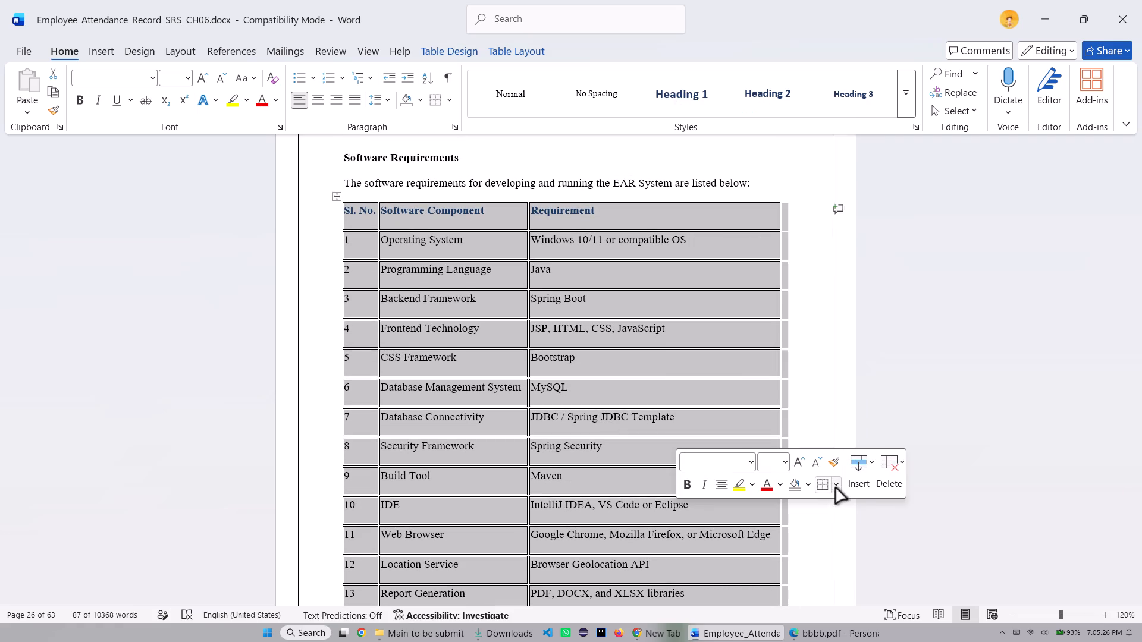
click(866, 468)
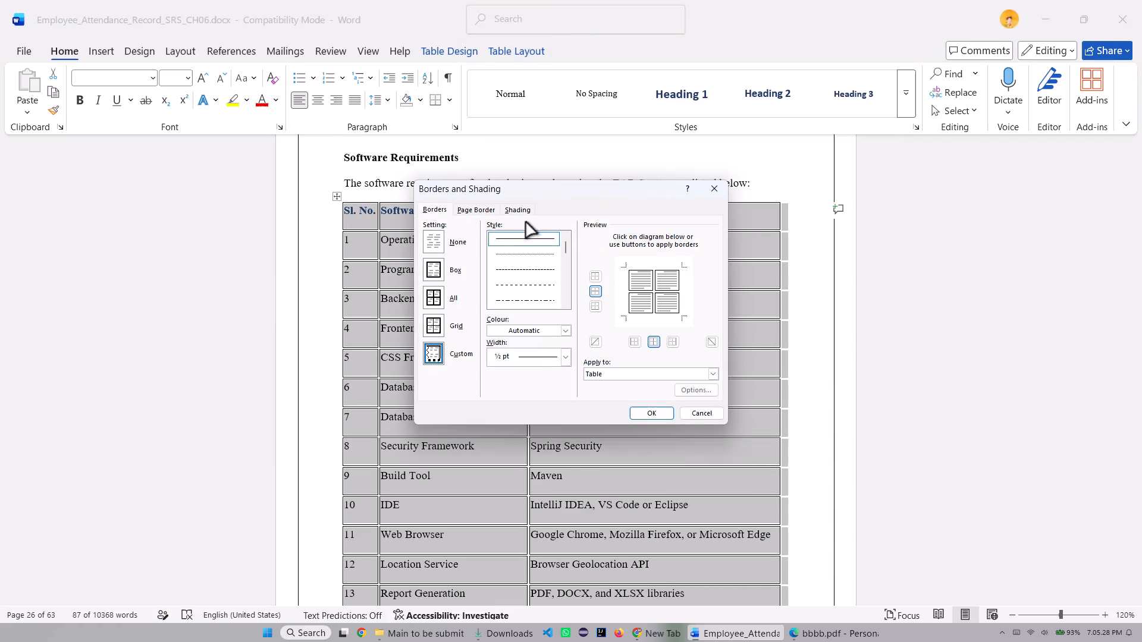
click(522, 212)
click(533, 269)
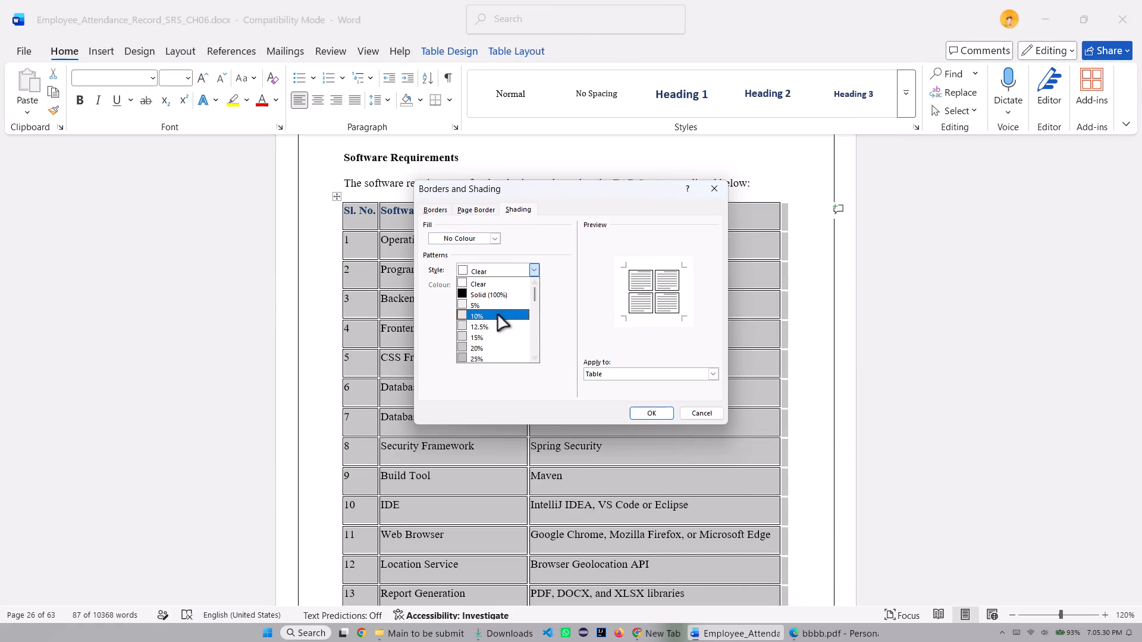
click(488, 306)
click(538, 284)
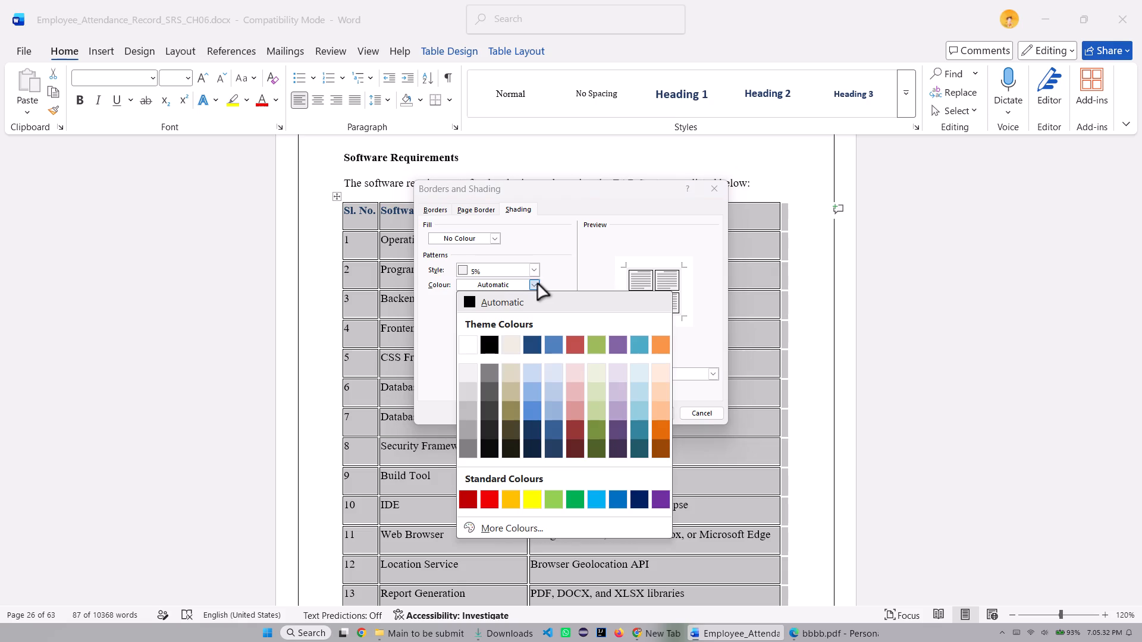
click(538, 285)
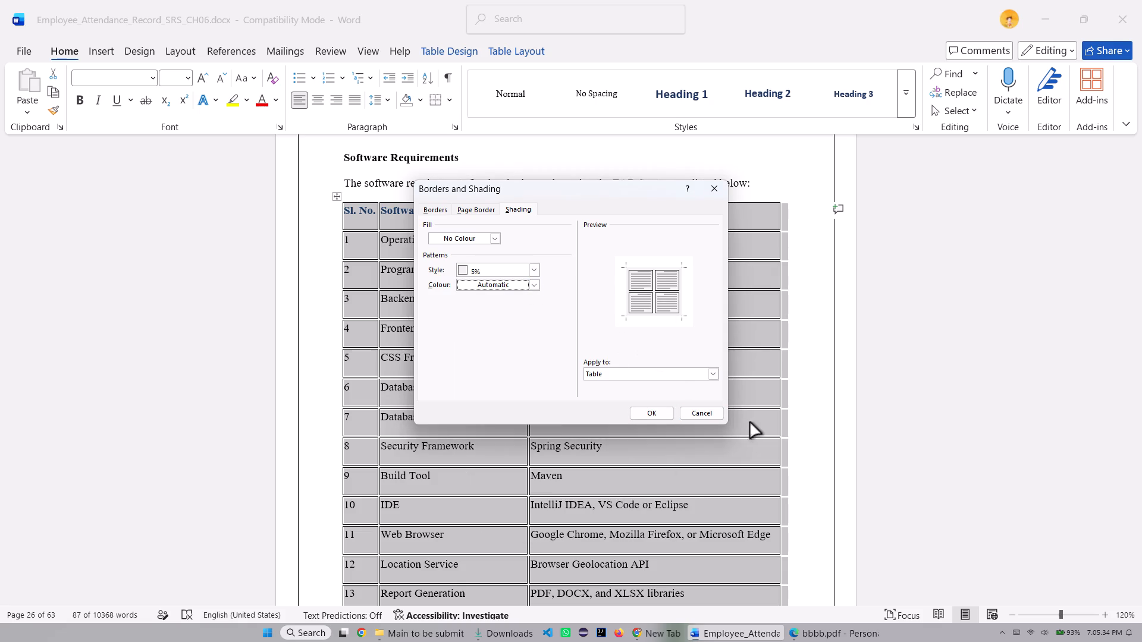
click(651, 409)
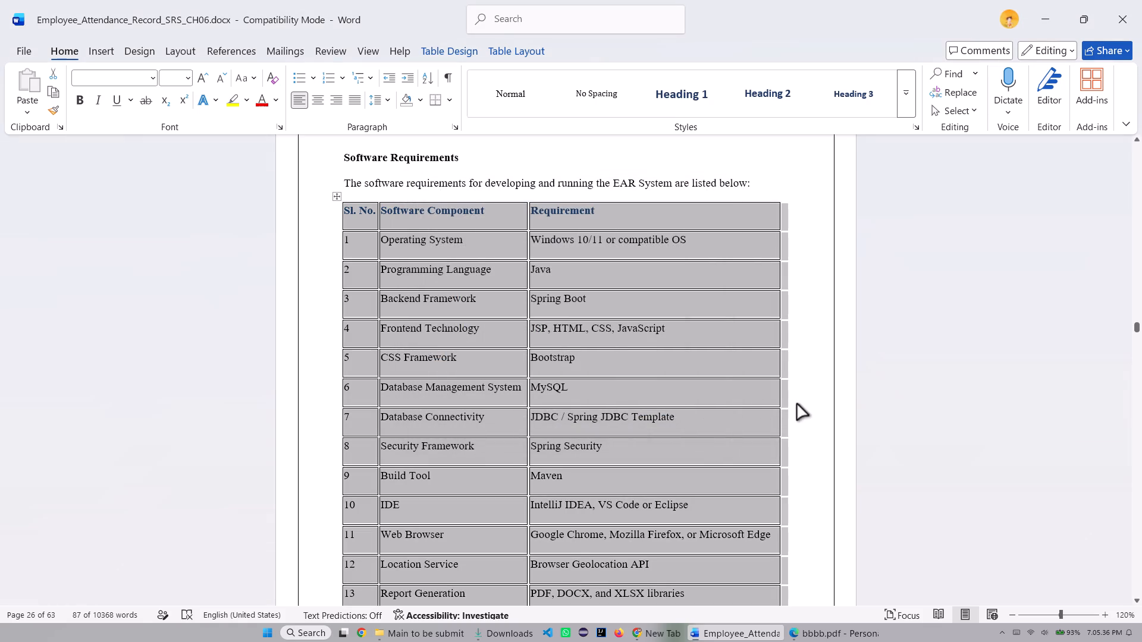
click(800, 404)
Remove the outside borders from the whole Functional Requirements (FR) table, header row through FR-14.
scroll(523, 370, down, 6)
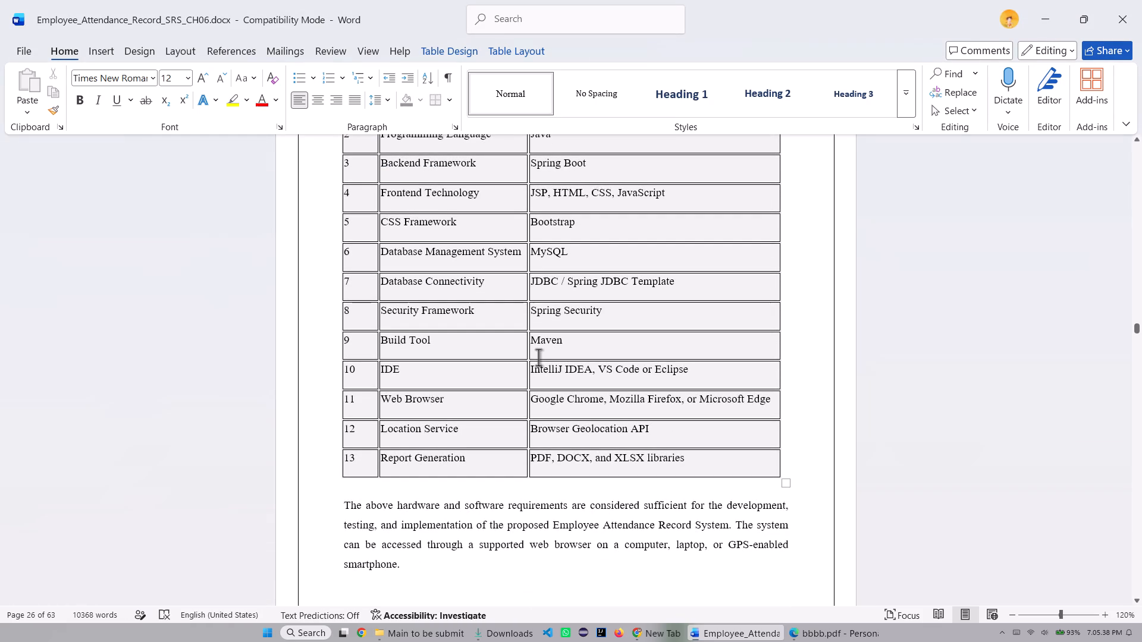
scroll(538, 357, up, 5)
scroll(451, 315, down, 7)
scroll(639, 279, down, 2)
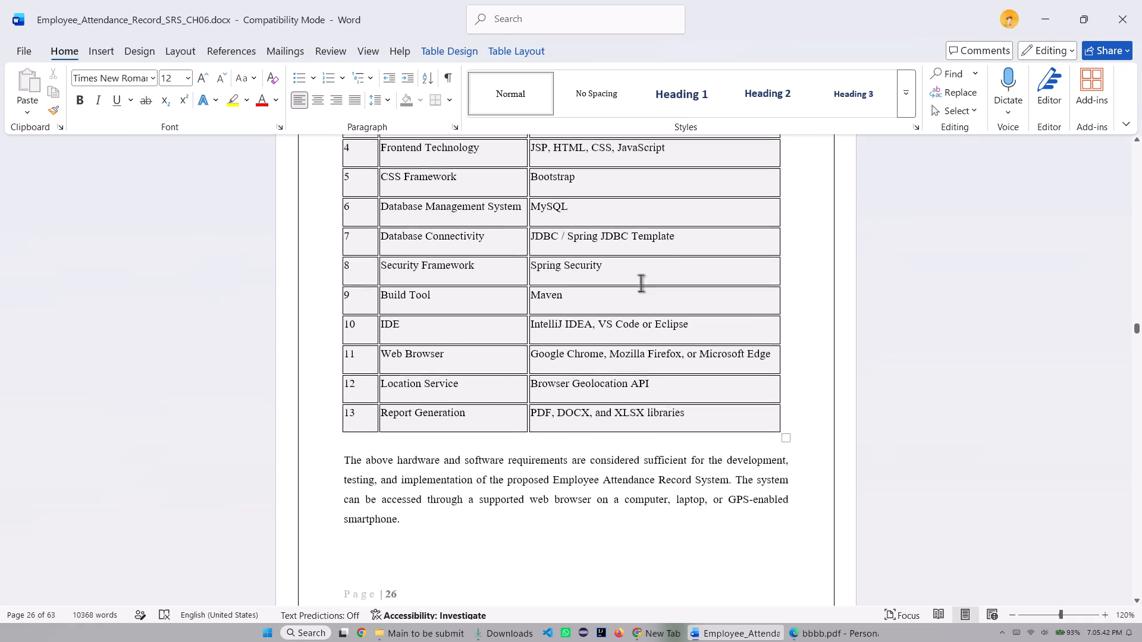
scroll(641, 283, down, 4)
scroll(632, 284, down, 20)
scroll(554, 307, down, 3)
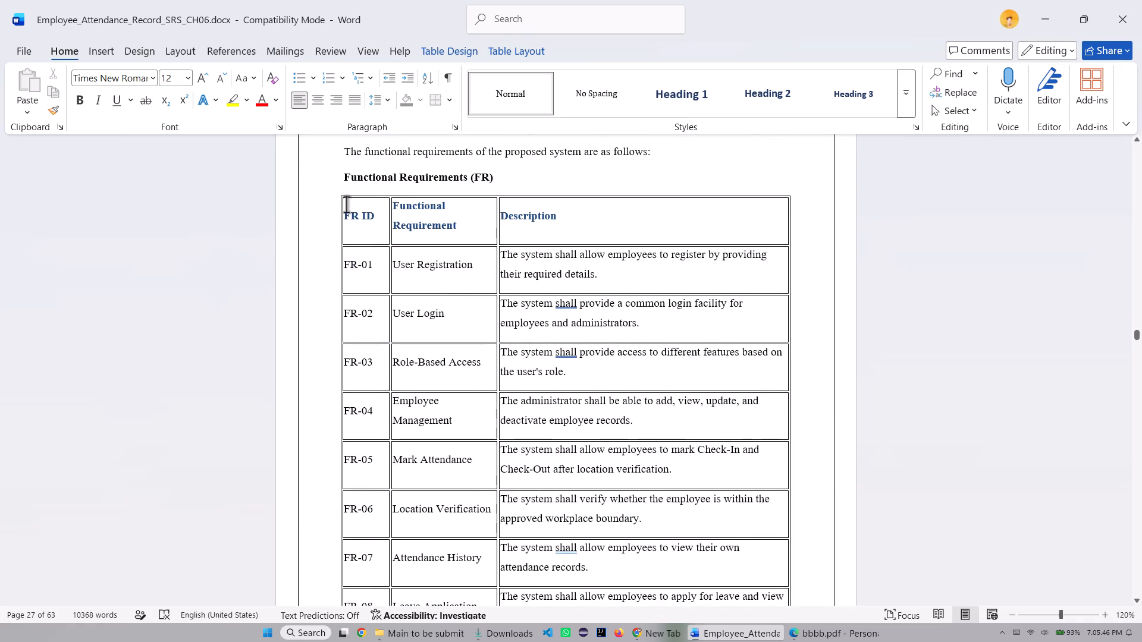
drag(344, 206, 682, 331)
scroll(669, 297, down, 10)
drag(682, 331, 761, 407)
scroll(689, 353, down, 2)
scroll(761, 389, down, 4)
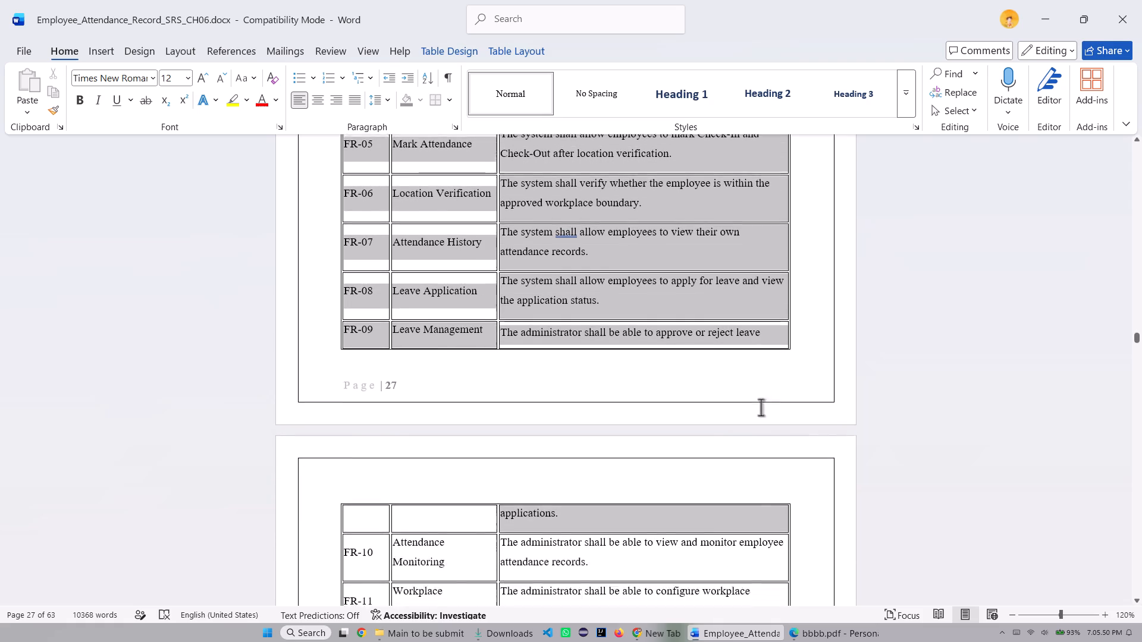
drag(761, 407, 725, 459)
scroll(685, 469, down, 4)
scroll(607, 493, down, 5)
scroll(658, 492, down, 2)
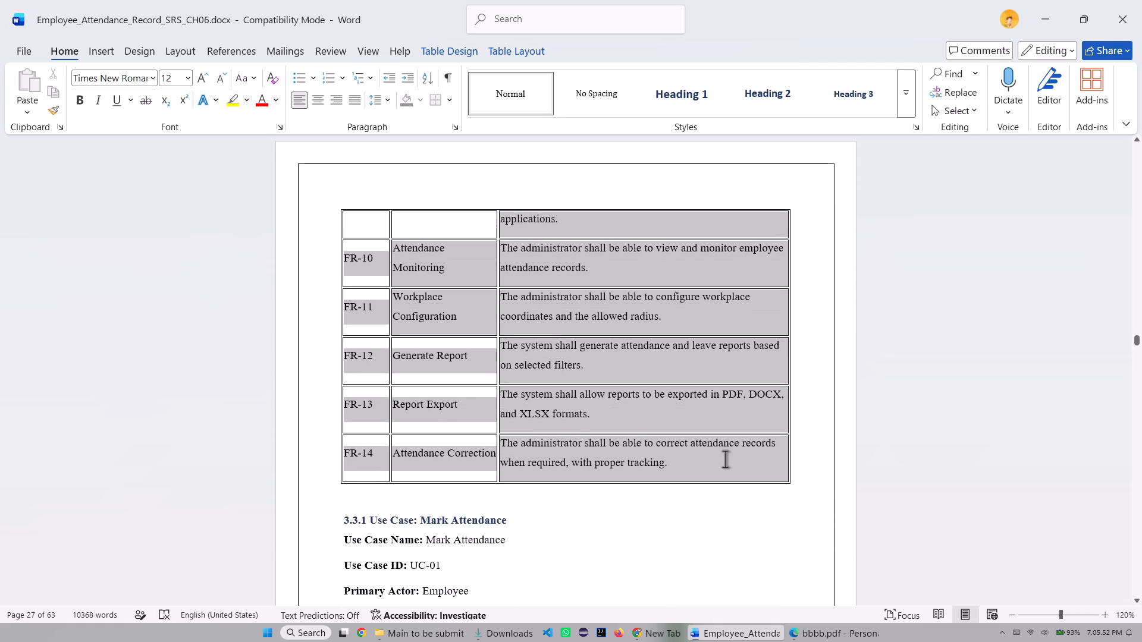
drag(725, 459, 720, 464)
click(881, 436)
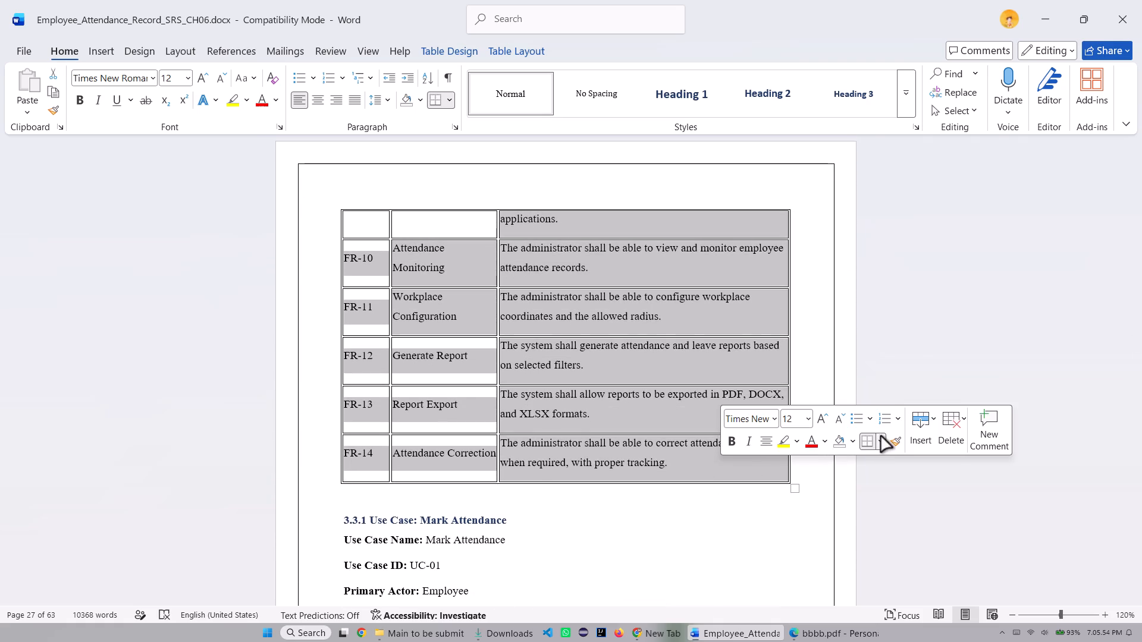
click(871, 237)
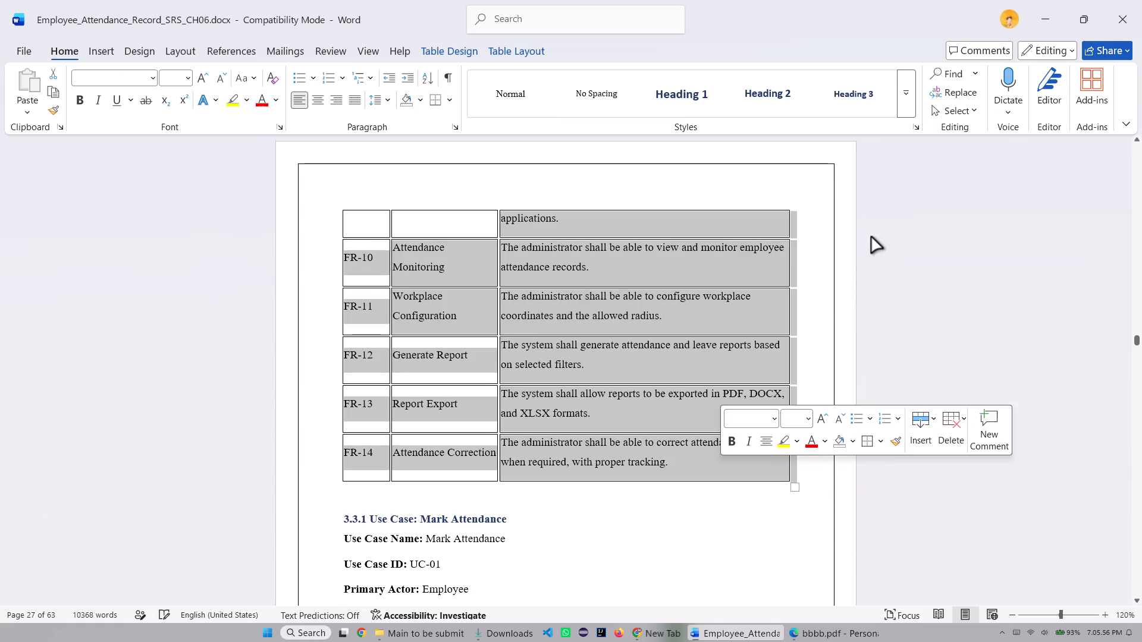
Apply a 5% pattern shading to the whole Functional Requirements (FR) table.
click(879, 446)
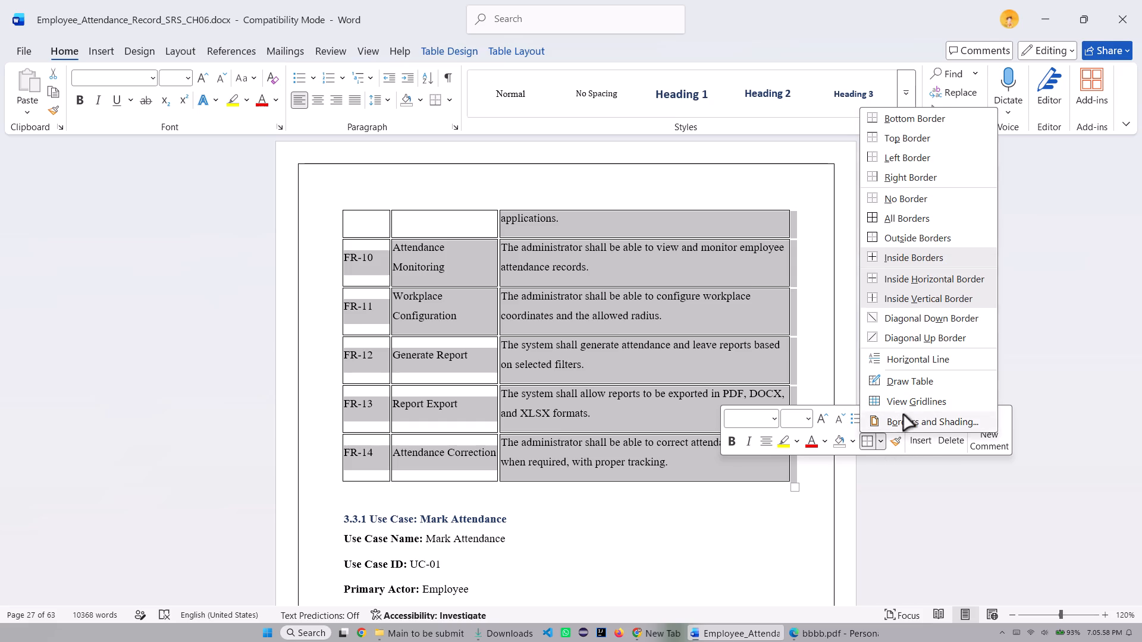
click(903, 416)
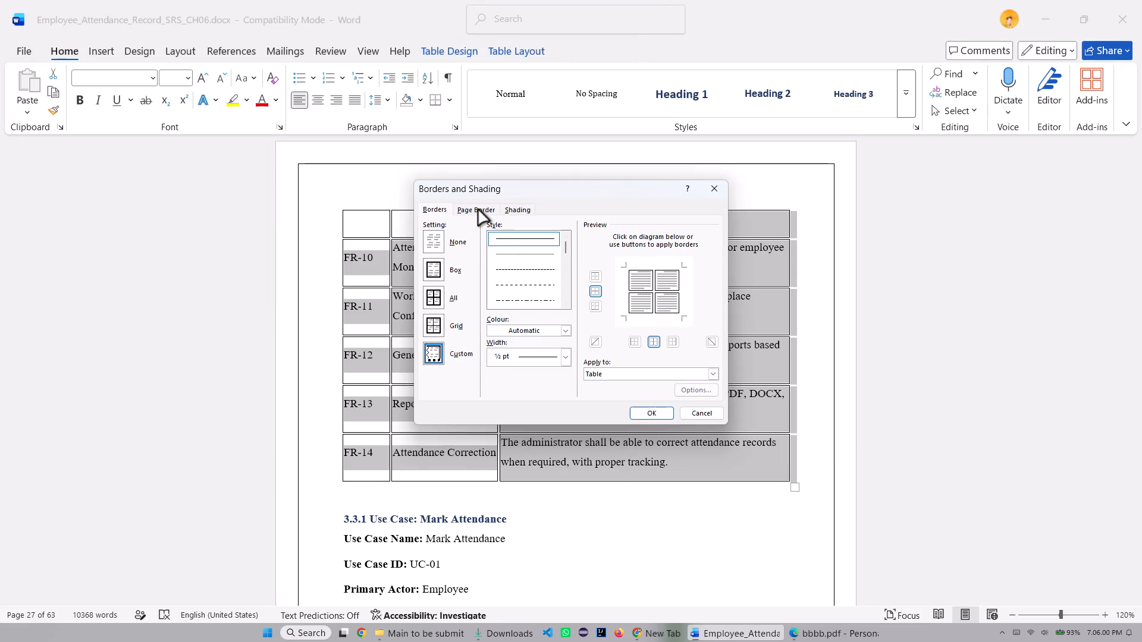
click(517, 209)
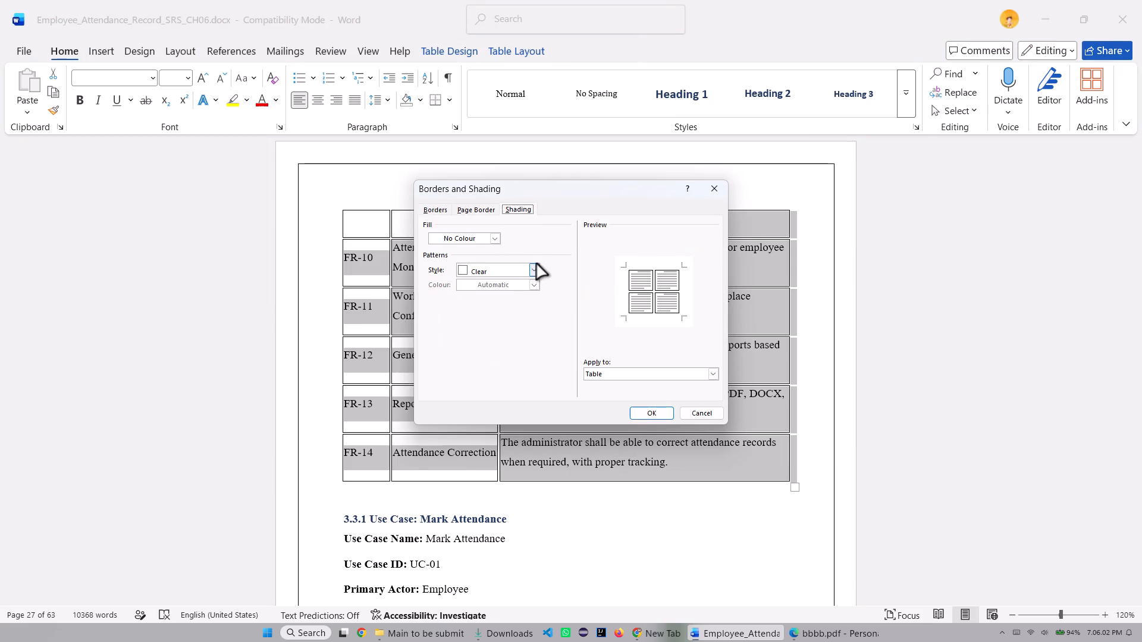
click(538, 269)
click(479, 307)
click(657, 413)
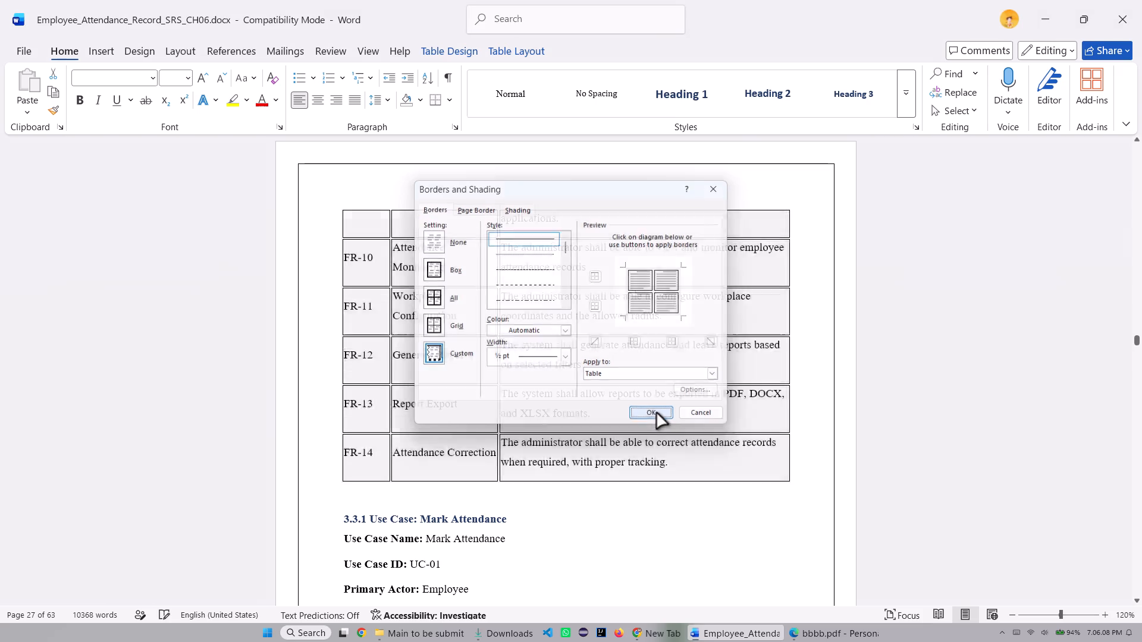
Select the whole Non-Functional Requirements (NFR) table from its header row to its last row and open its border options.
scroll(500, 314, down, 7)
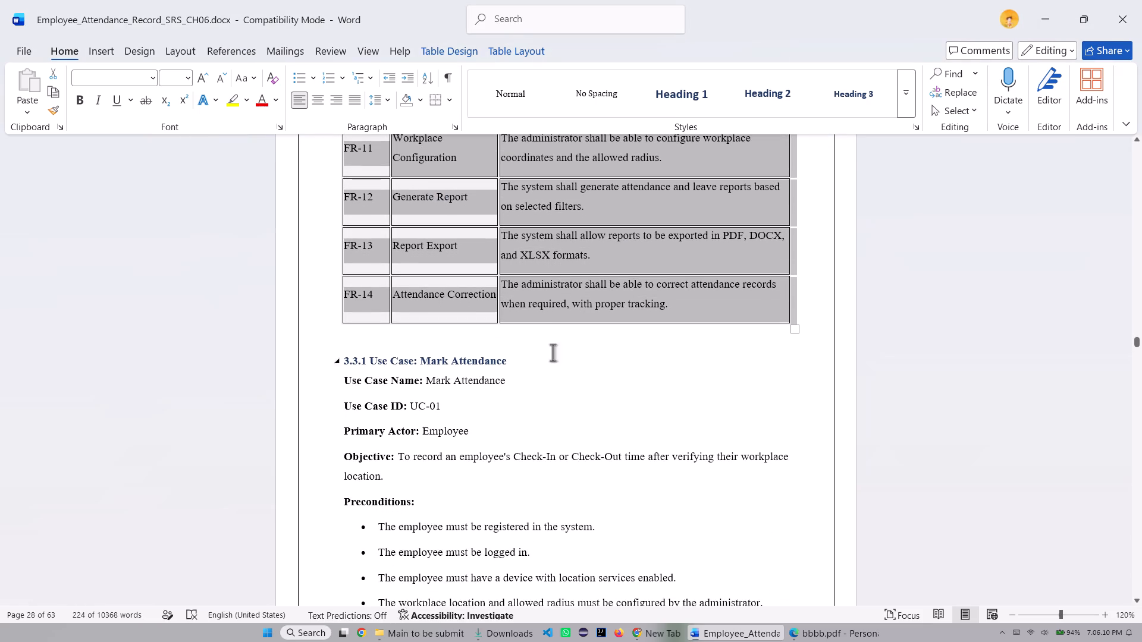
scroll(640, 384, down, 17)
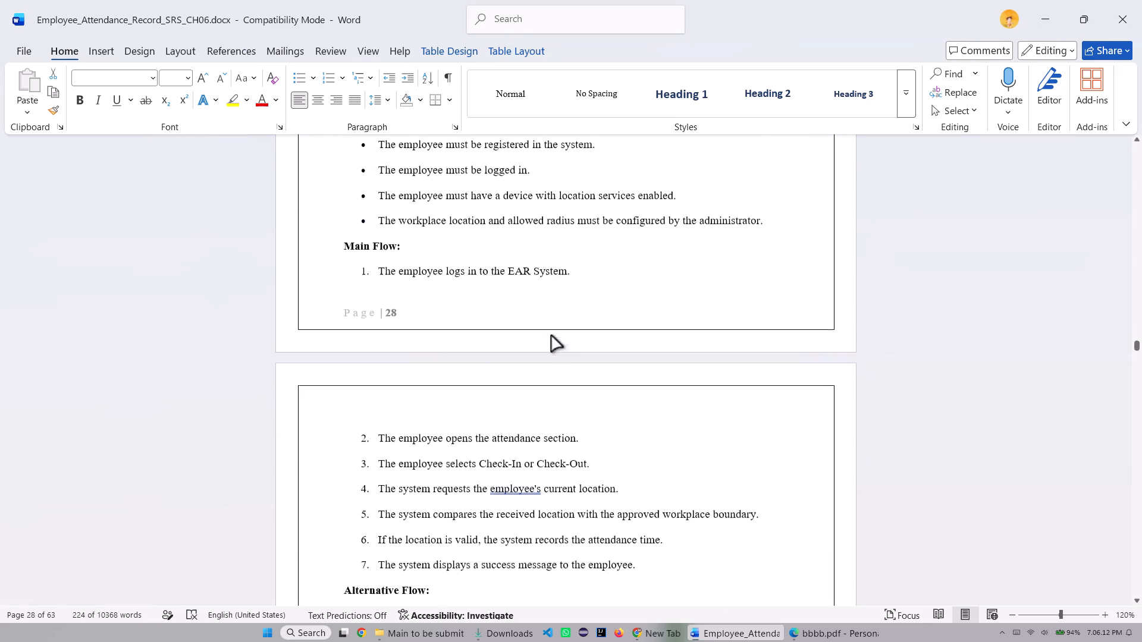
scroll(553, 331, down, 12)
scroll(546, 284, down, 20)
scroll(546, 284, down, 4)
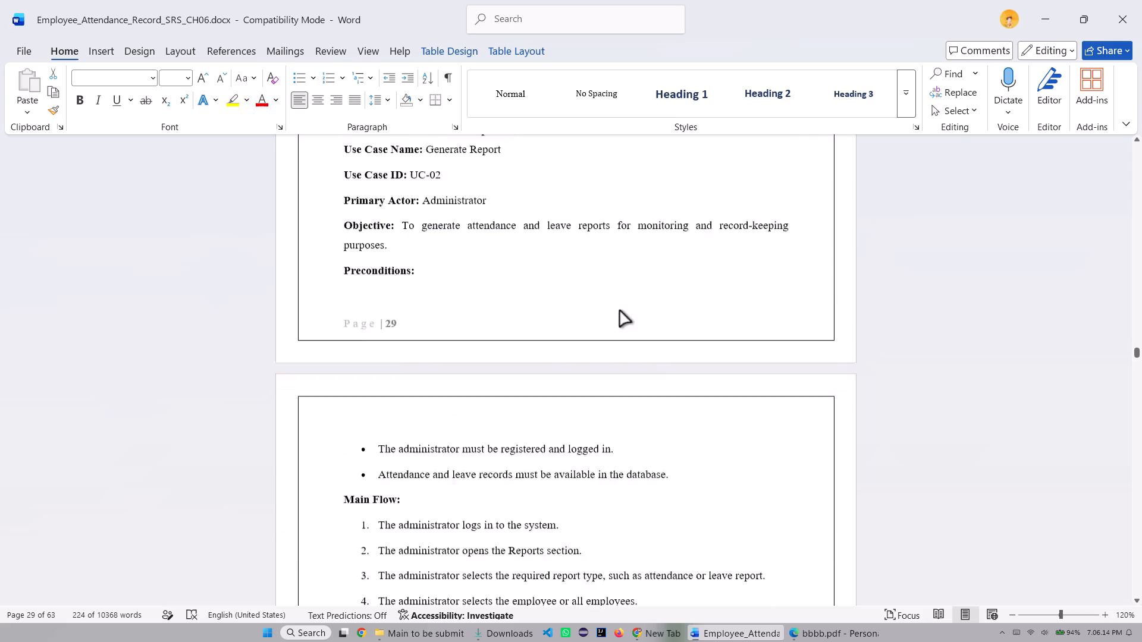
scroll(620, 311, down, 20)
scroll(620, 311, down, 20)
scroll(578, 313, down, 6)
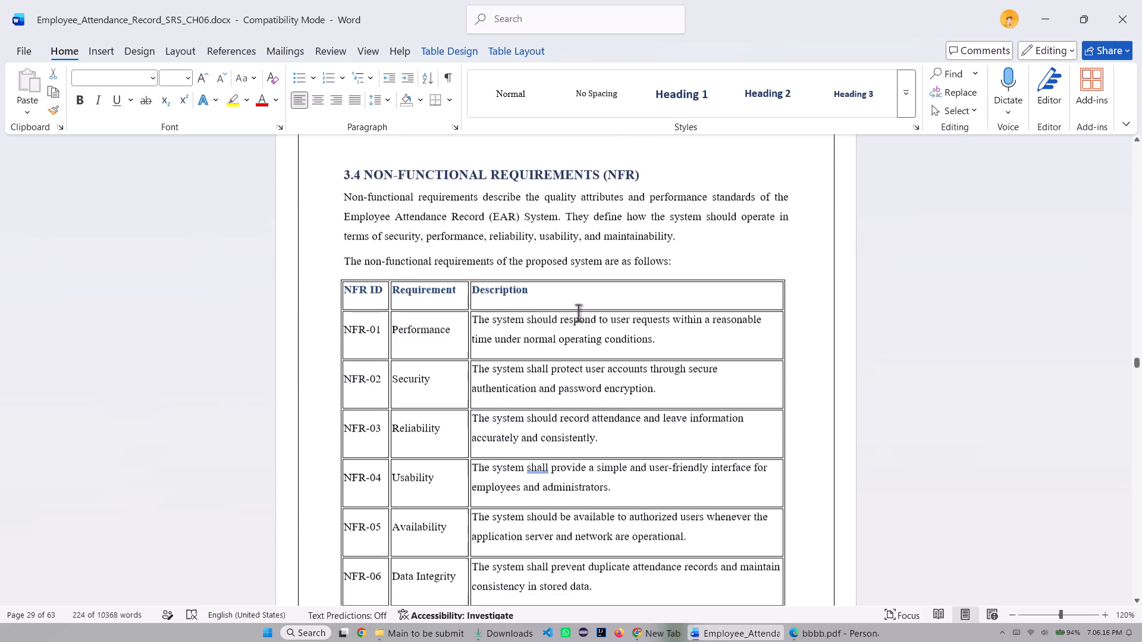
scroll(578, 307, down, 5)
scroll(412, 278, up, 4)
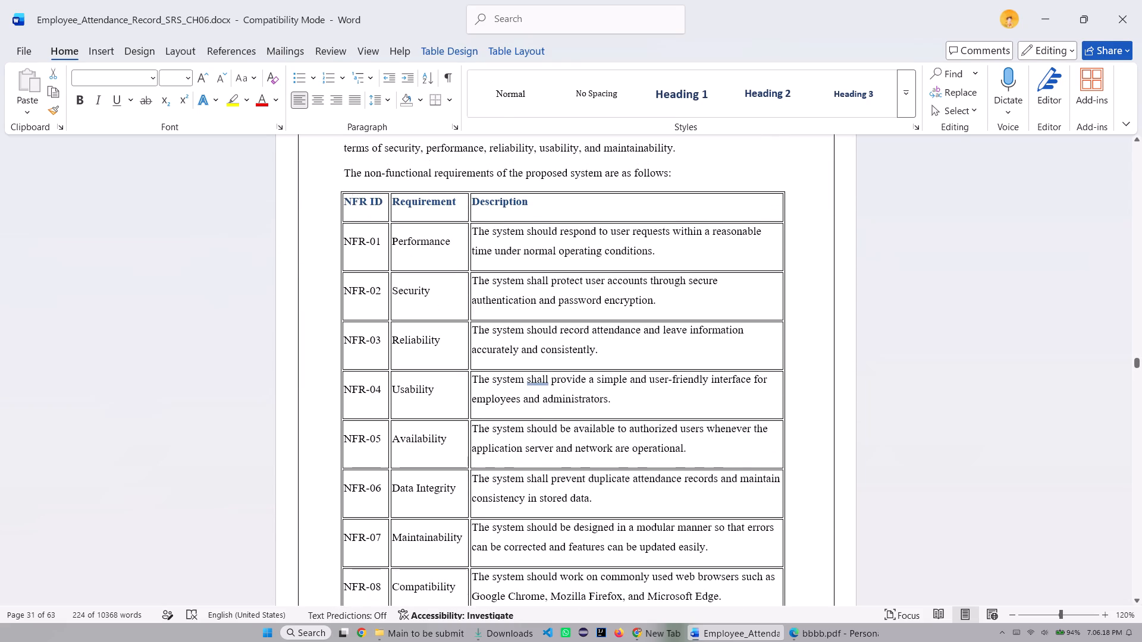
drag(345, 200, 607, 283)
scroll(599, 258, down, 2)
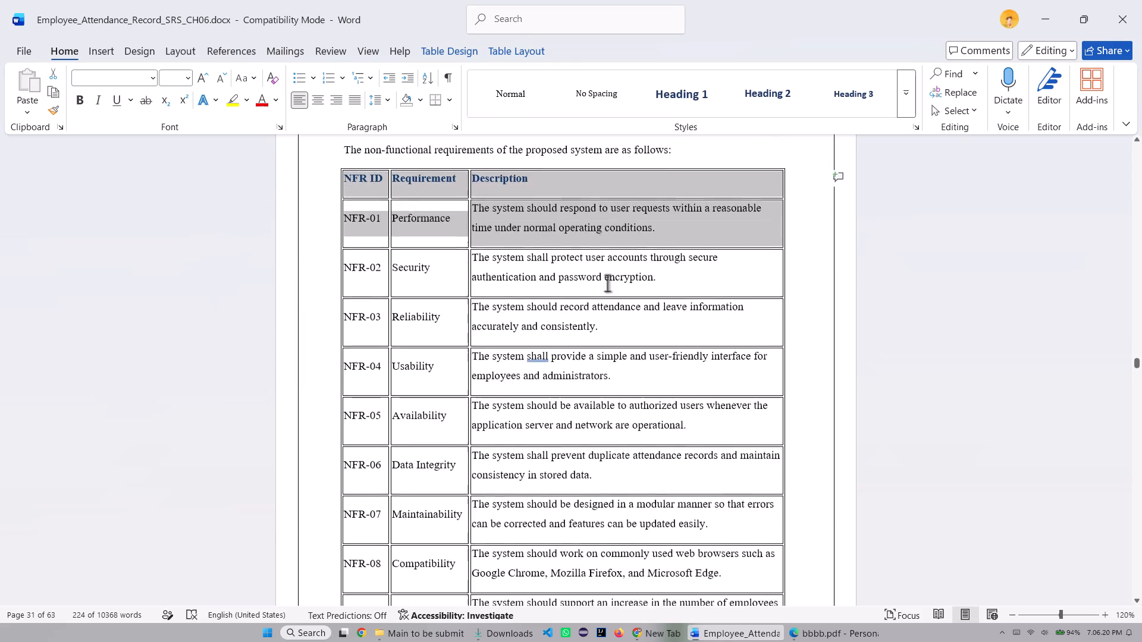
scroll(607, 283, down, 1)
drag(607, 283, 691, 540)
scroll(660, 392, down, 4)
scroll(685, 465, down, 9)
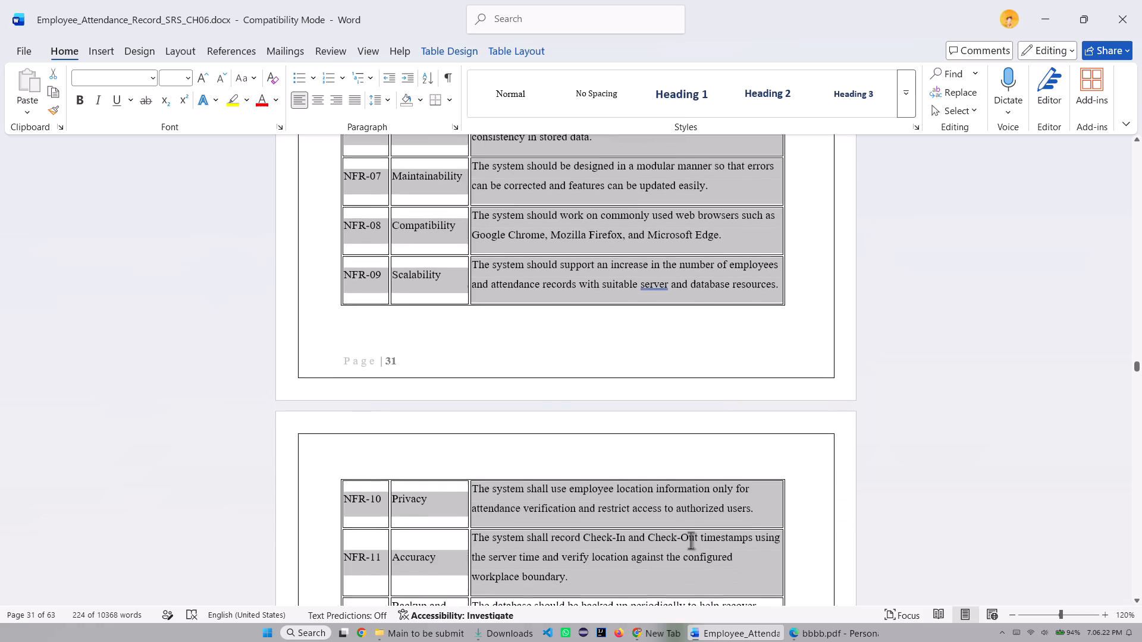
drag(691, 540, 761, 446)
scroll(682, 514, down, 8)
click(920, 424)
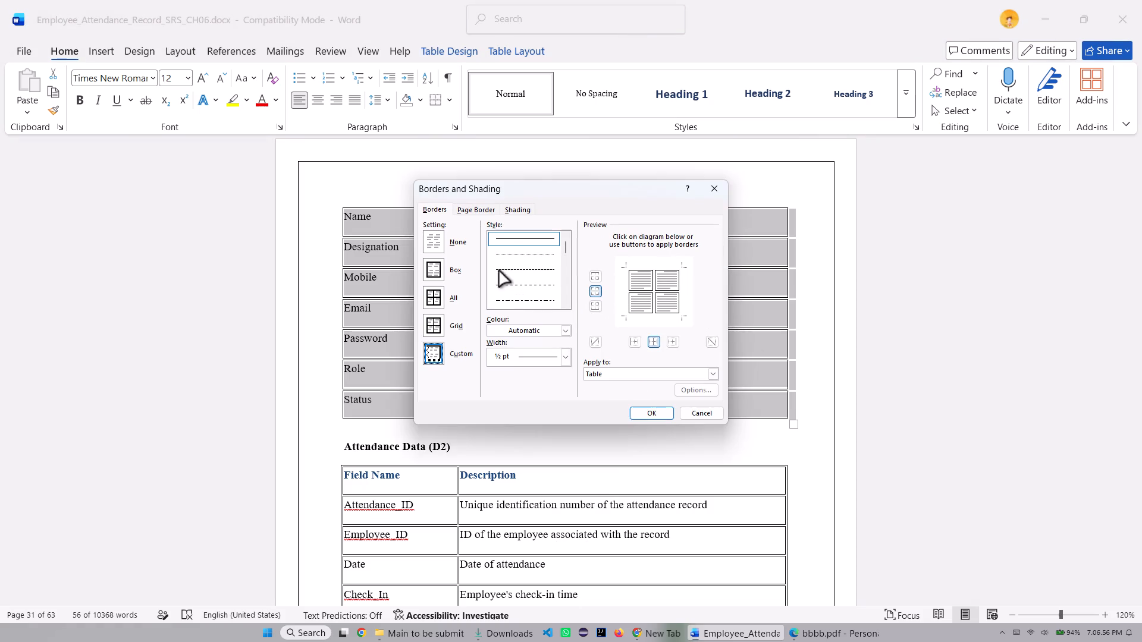
Apply a 5% pattern shading to the whole employee data table that precedes Attendance Data (D2).
click(511, 209)
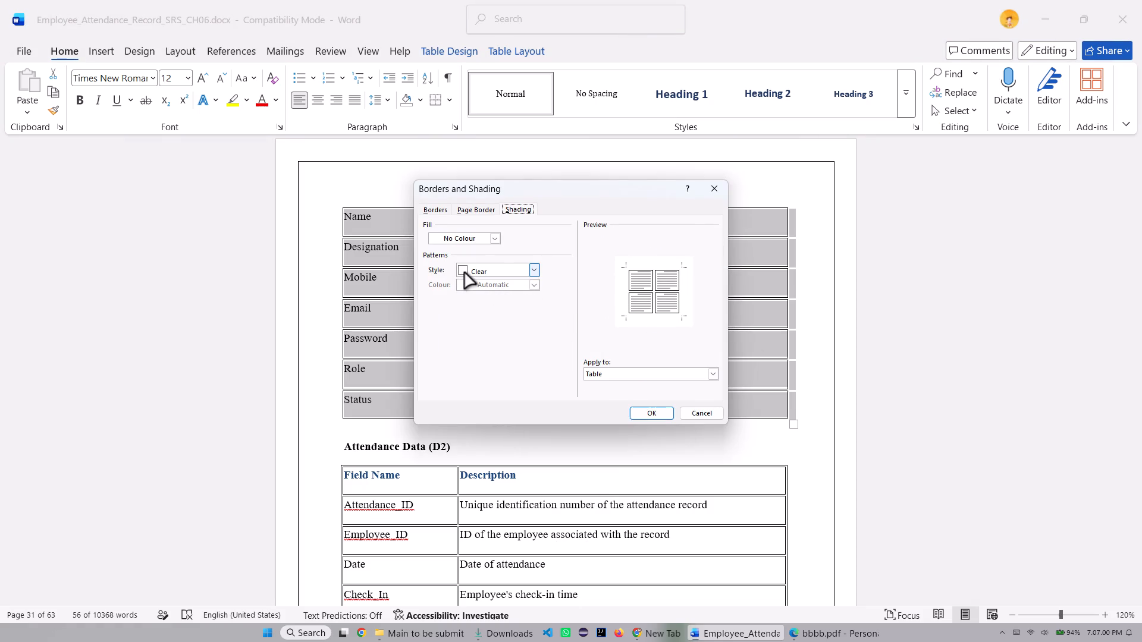
click(532, 267)
click(481, 303)
click(666, 413)
Add a bottom border to the employee data table that precedes Attendance Data (D2) and clear the selection.
right_click(773, 398)
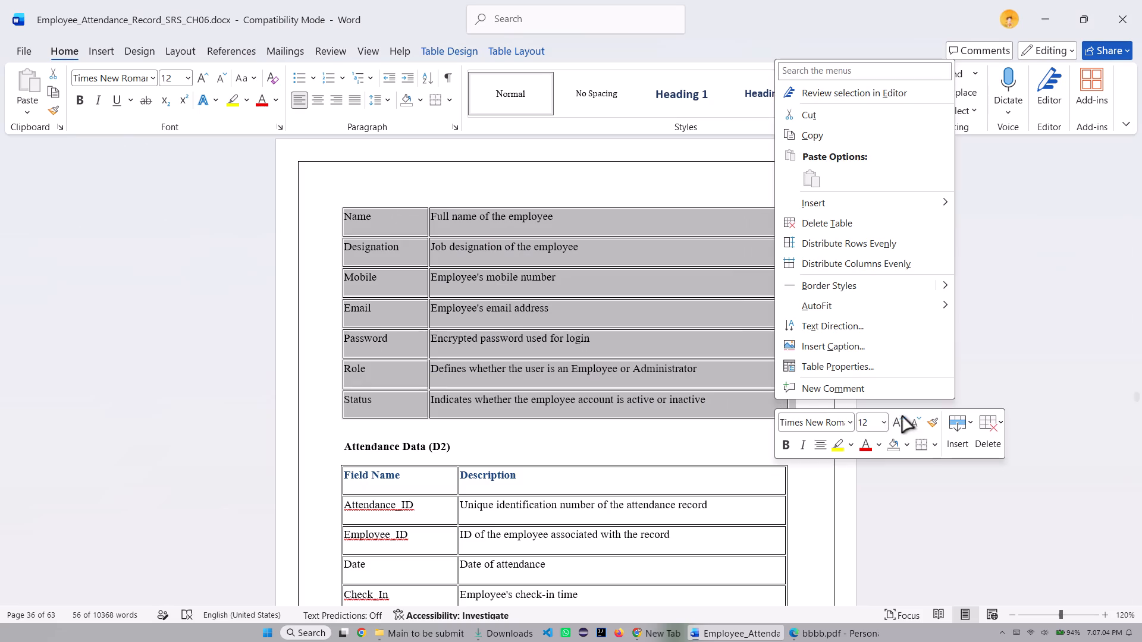
click(922, 445)
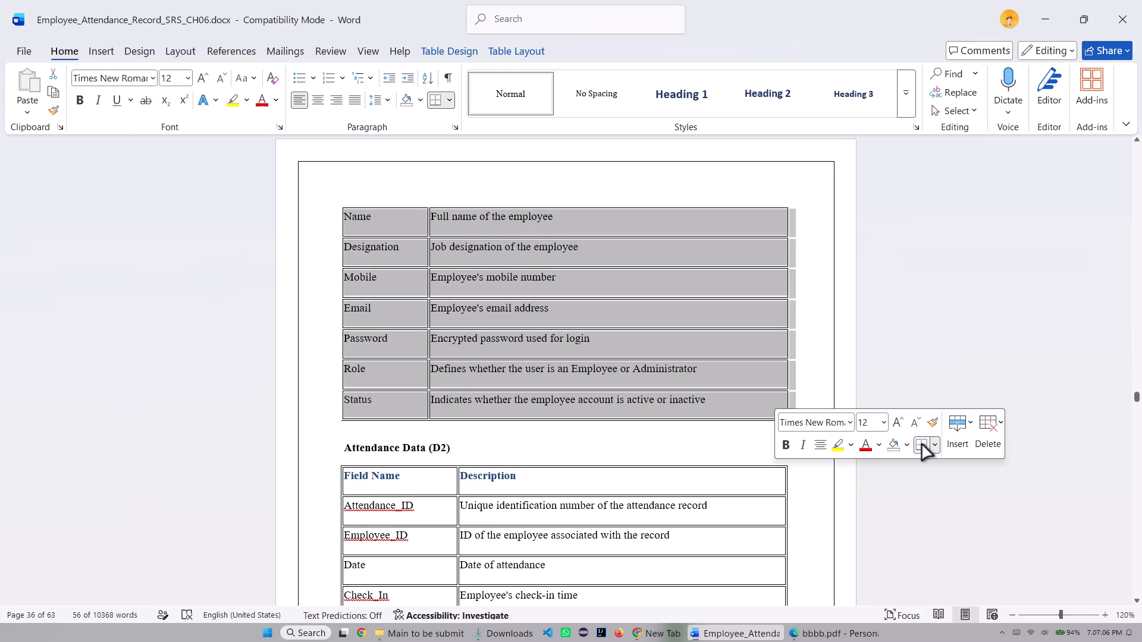
click(803, 360)
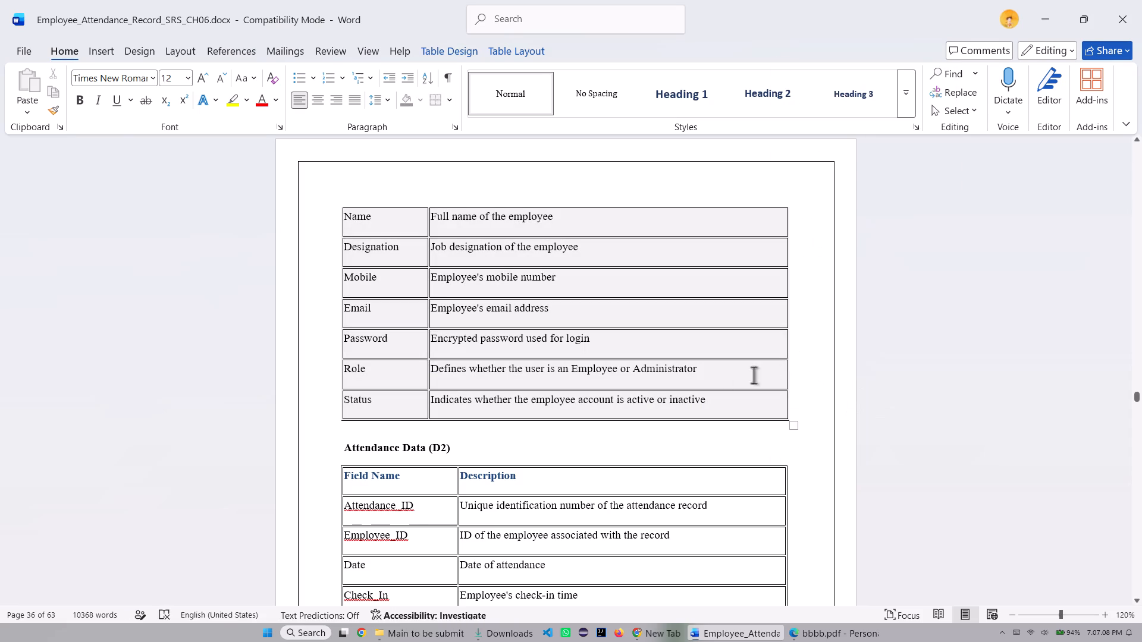
Remove the outside borders from the whole Attendance Data (D2) table, header row through Attendance_Status.
scroll(593, 392, up, 5)
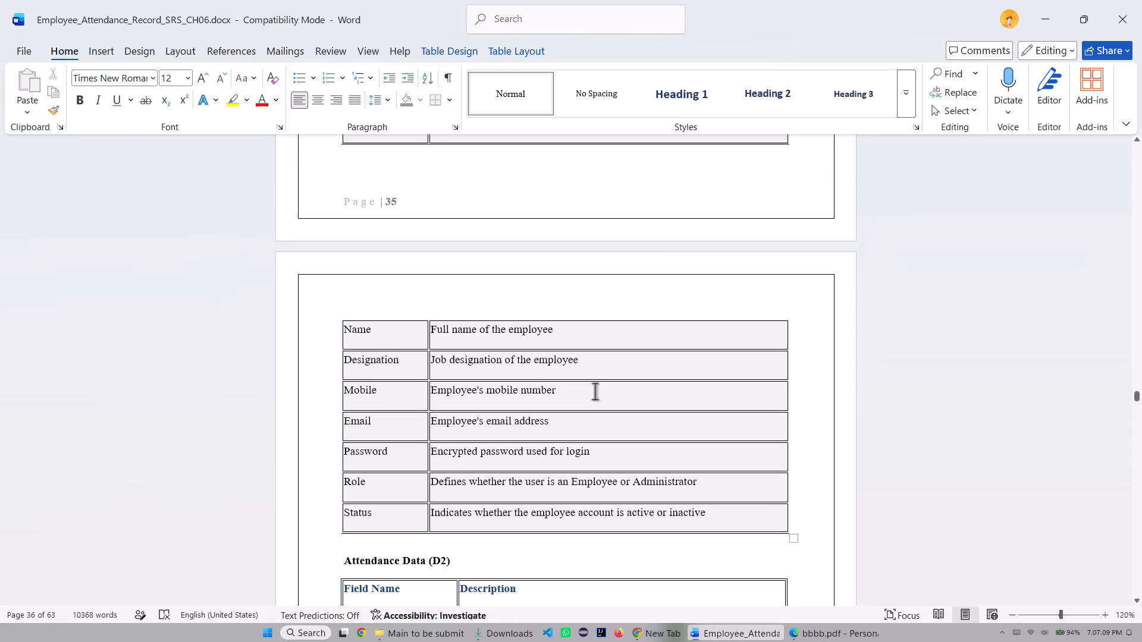
scroll(579, 366, down, 6)
scroll(544, 305, down, 9)
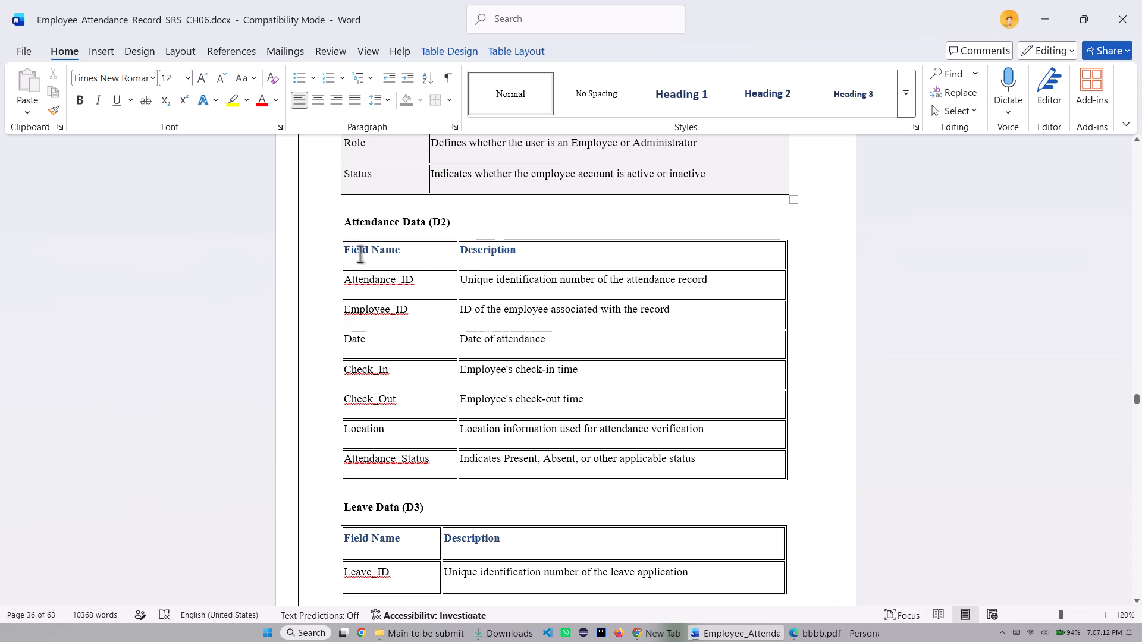
drag(344, 250, 705, 328)
scroll(703, 315, down, 2)
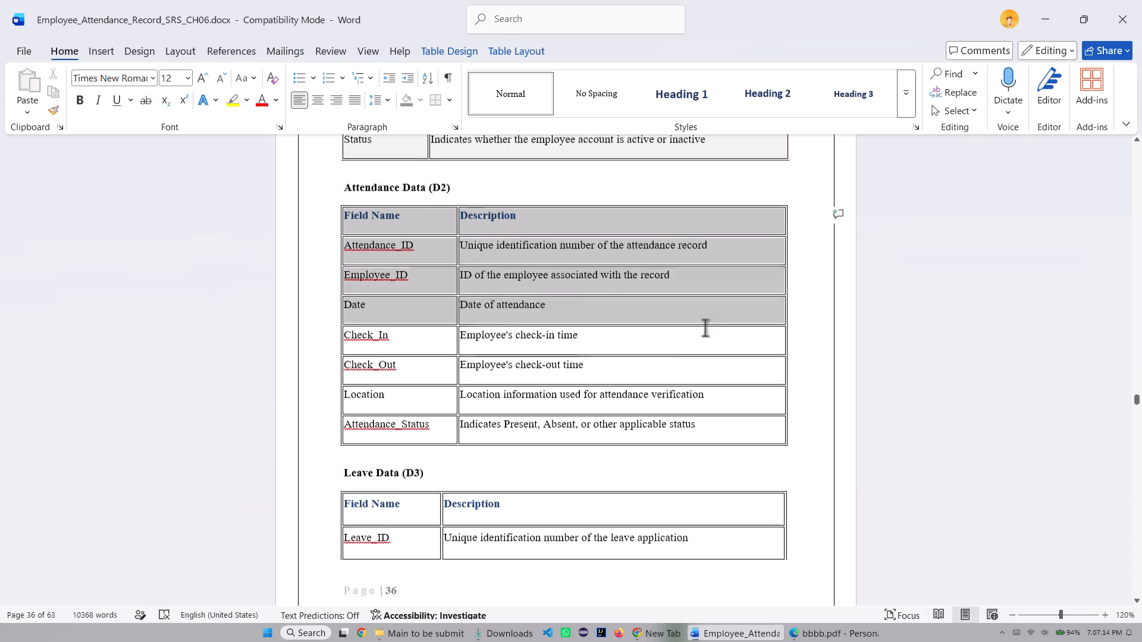
scroll(705, 328, down, 2)
drag(705, 328, 720, 346)
scroll(710, 350, down, 1)
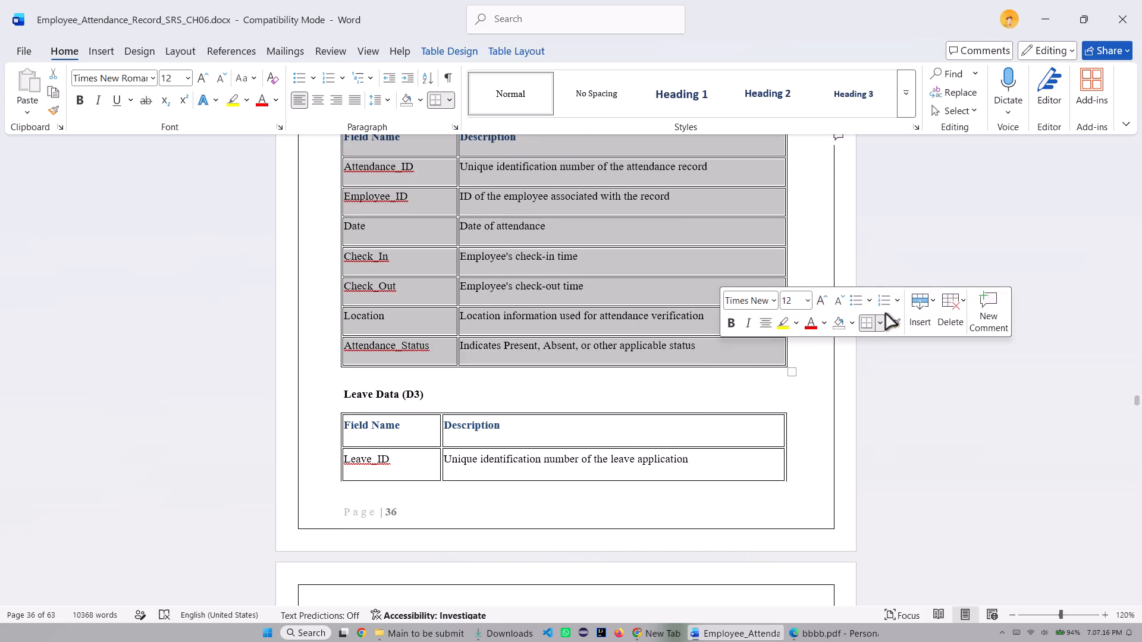
click(879, 323)
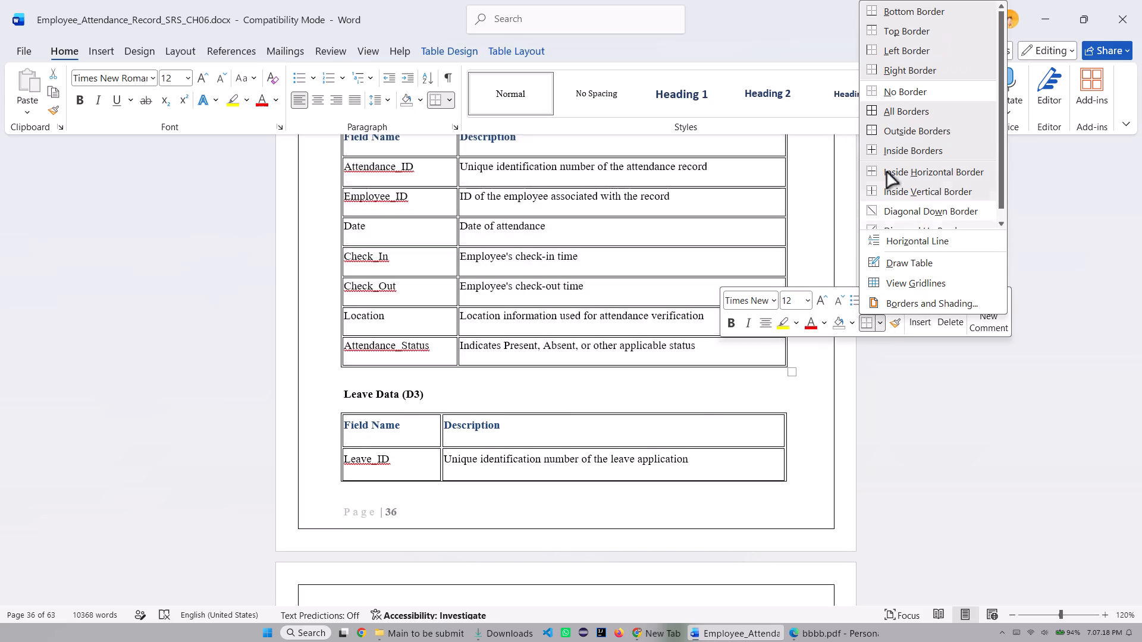
click(876, 130)
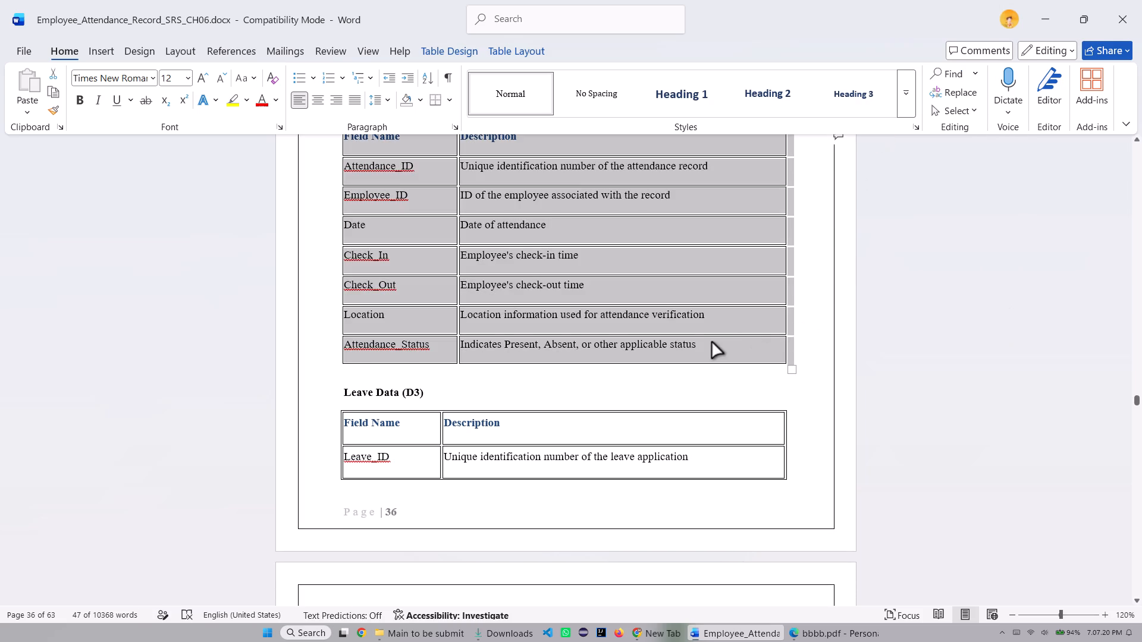
Apply a 5% pattern shading to the whole Attendance Data (D2) table.
right_click(712, 342)
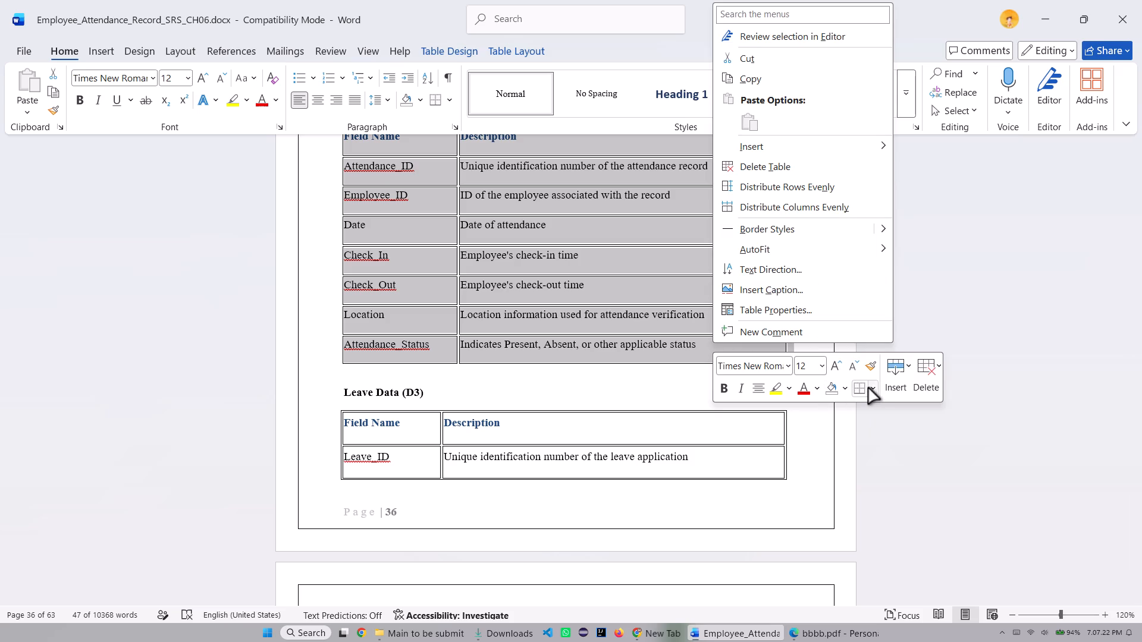
click(873, 388)
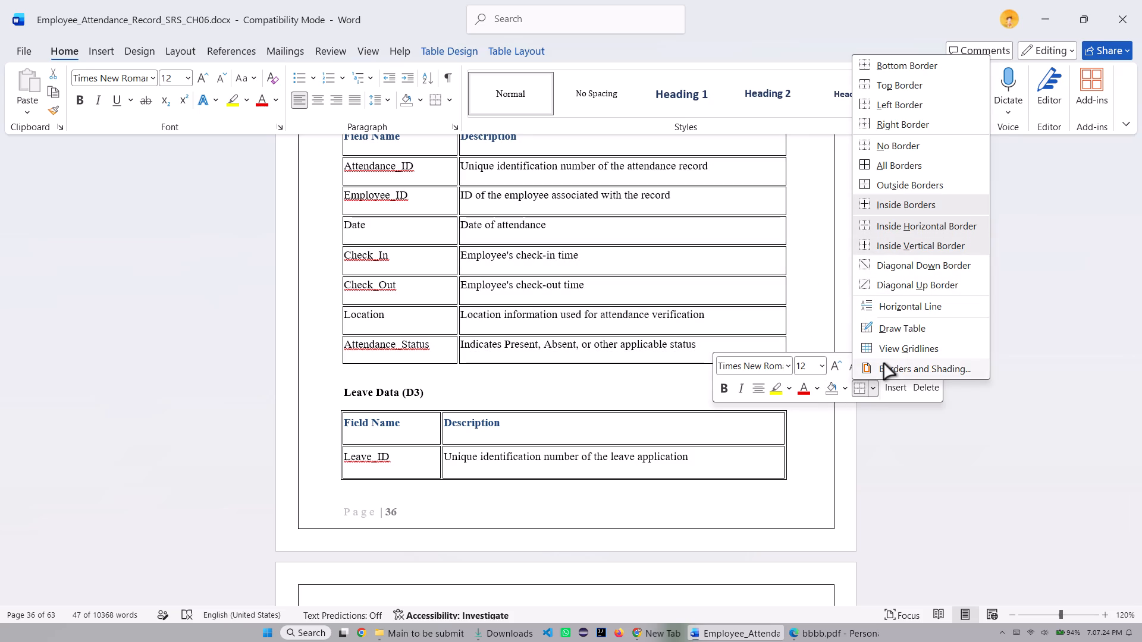
click(884, 364)
click(523, 210)
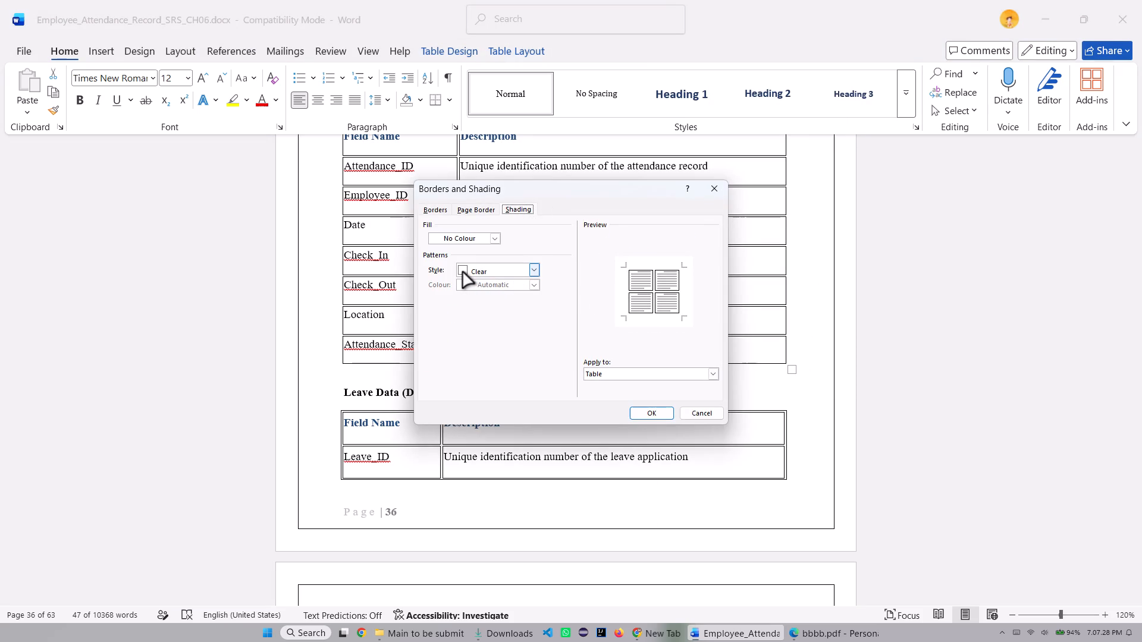
click(534, 273)
click(493, 301)
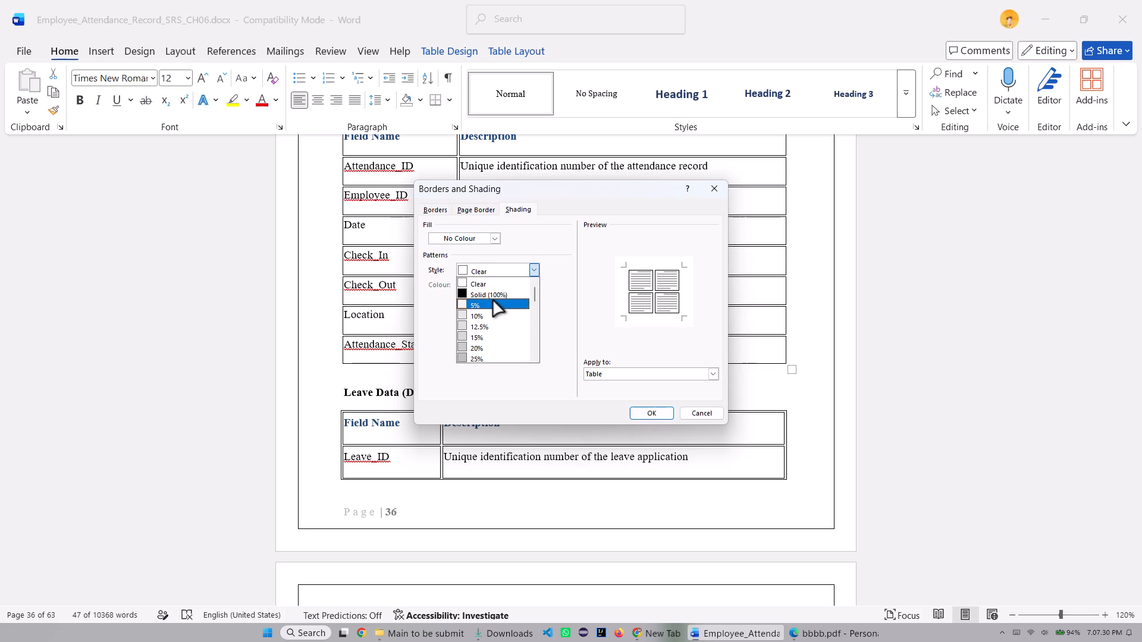
click(655, 410)
Remove the outside borders from the whole Leave Data (D3) table, header row through Admin_Remark.
scroll(664, 368, down, 3)
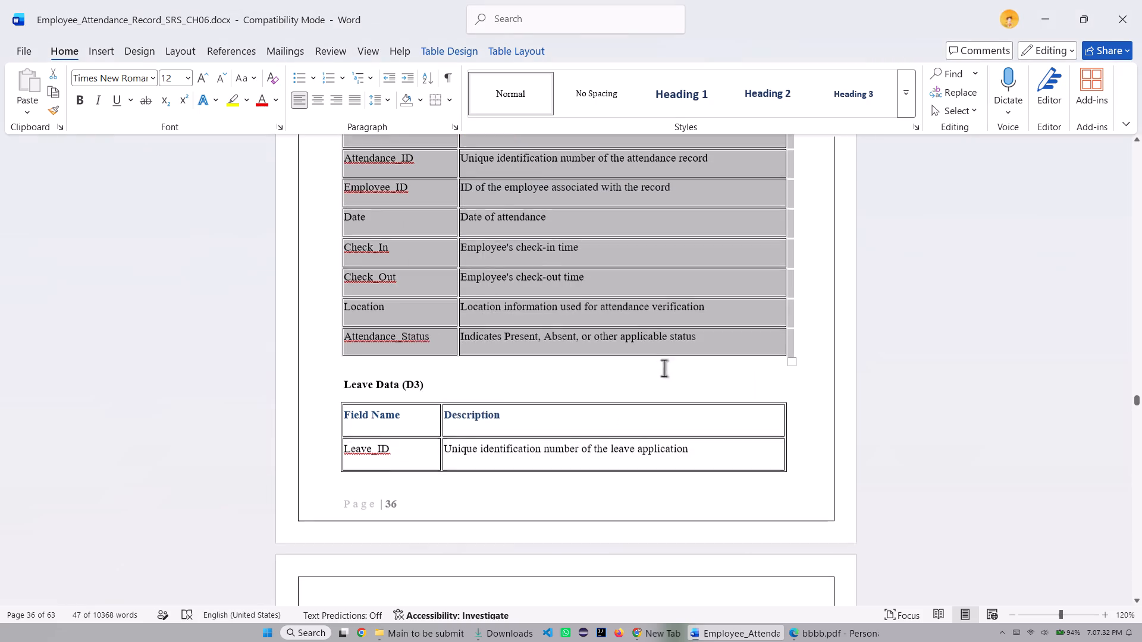
scroll(664, 368, down, 2)
drag(344, 309, 655, 374)
scroll(650, 356, down, 2)
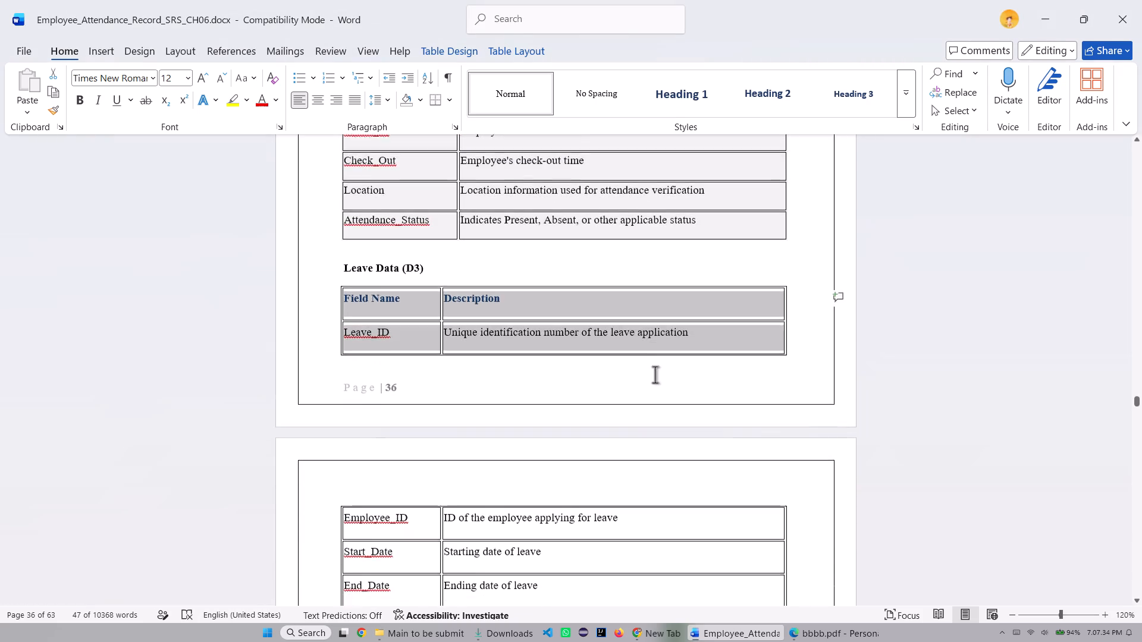
scroll(655, 374, down, 7)
drag(655, 374, 733, 435)
scroll(688, 427, down, 3)
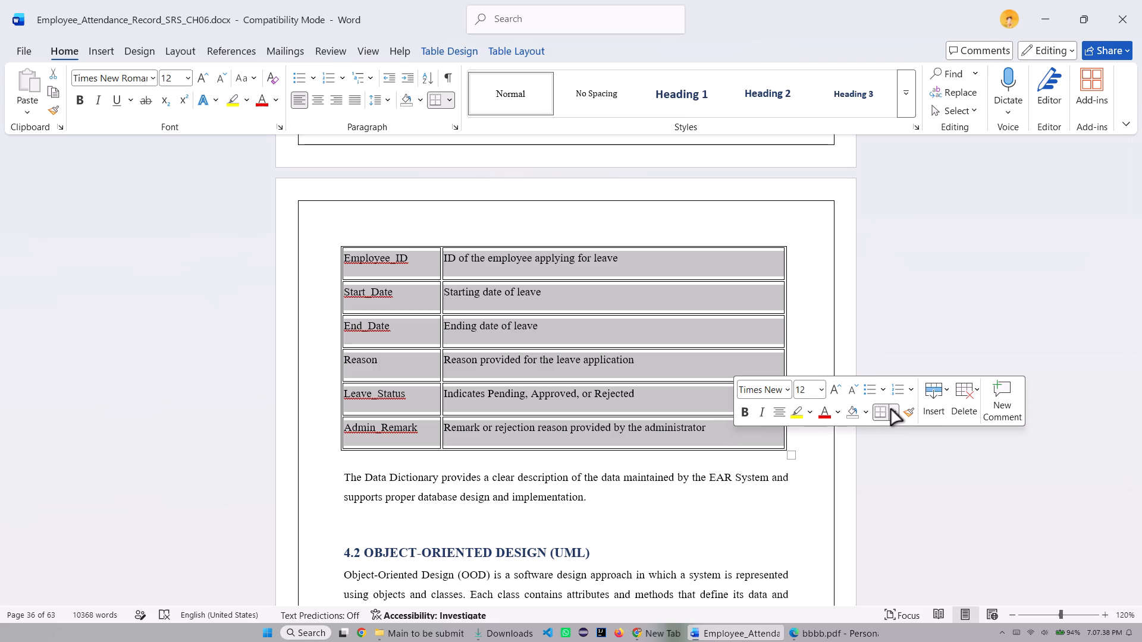
click(891, 410)
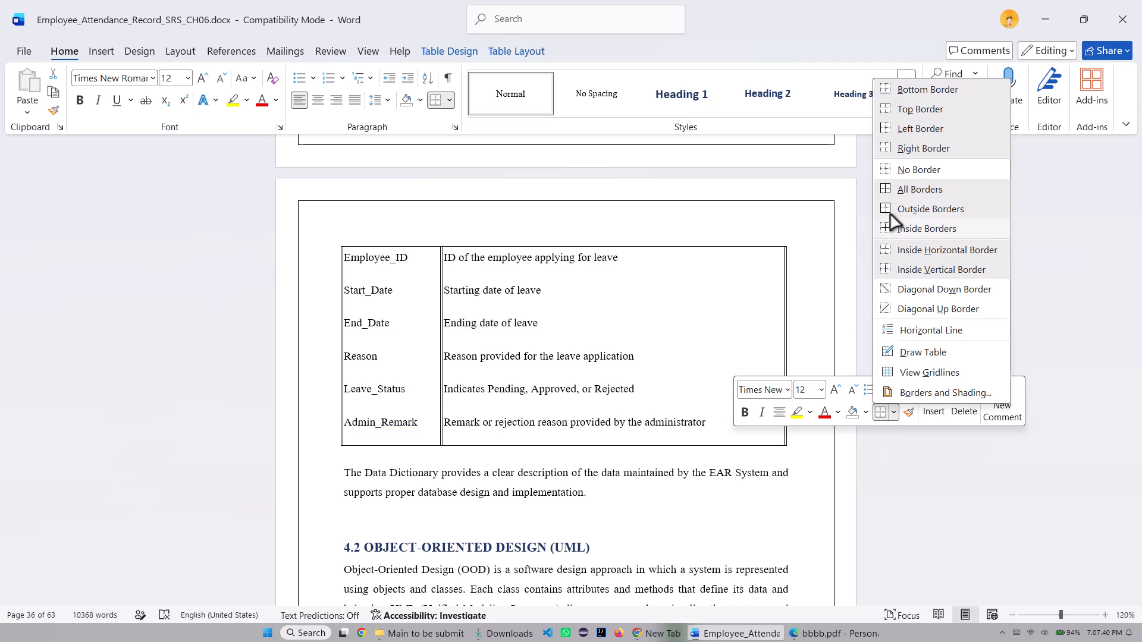
click(889, 206)
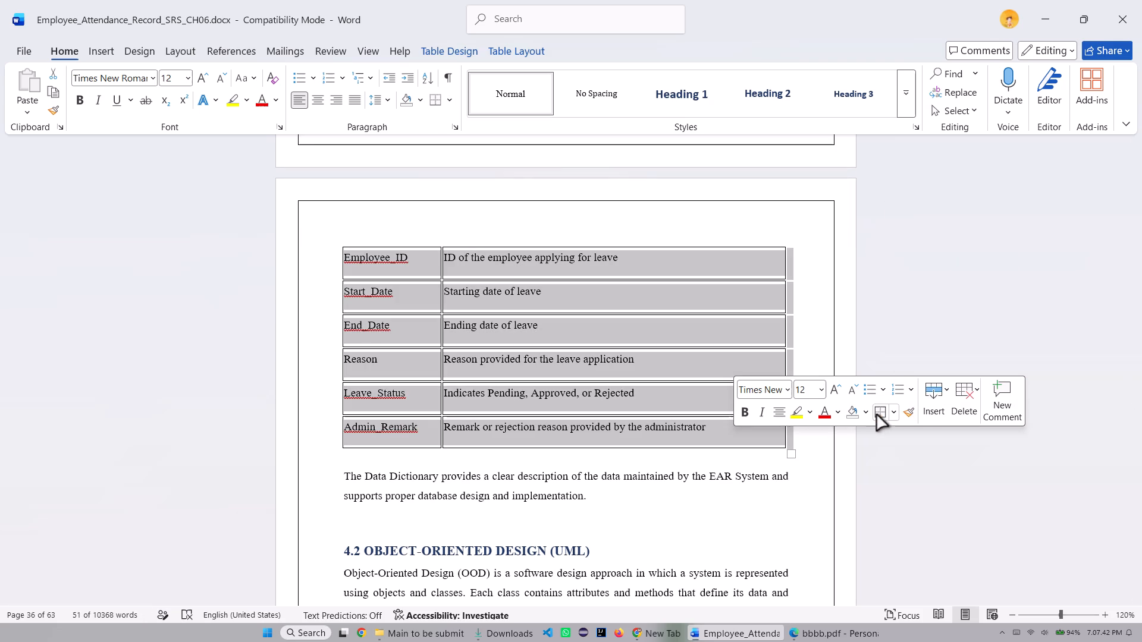
Turn the Leave Data (D3) table's outside borders back on and apply a 5% pattern shading with automatic colour to the whole table.
click(877, 415)
click(898, 413)
click(901, 388)
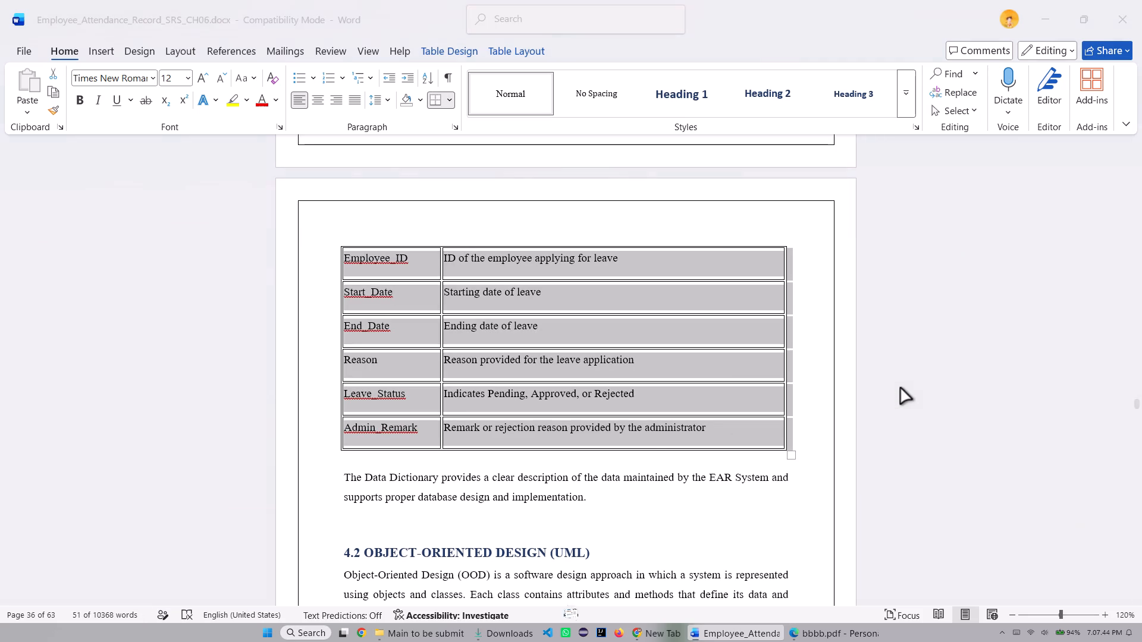
click(507, 213)
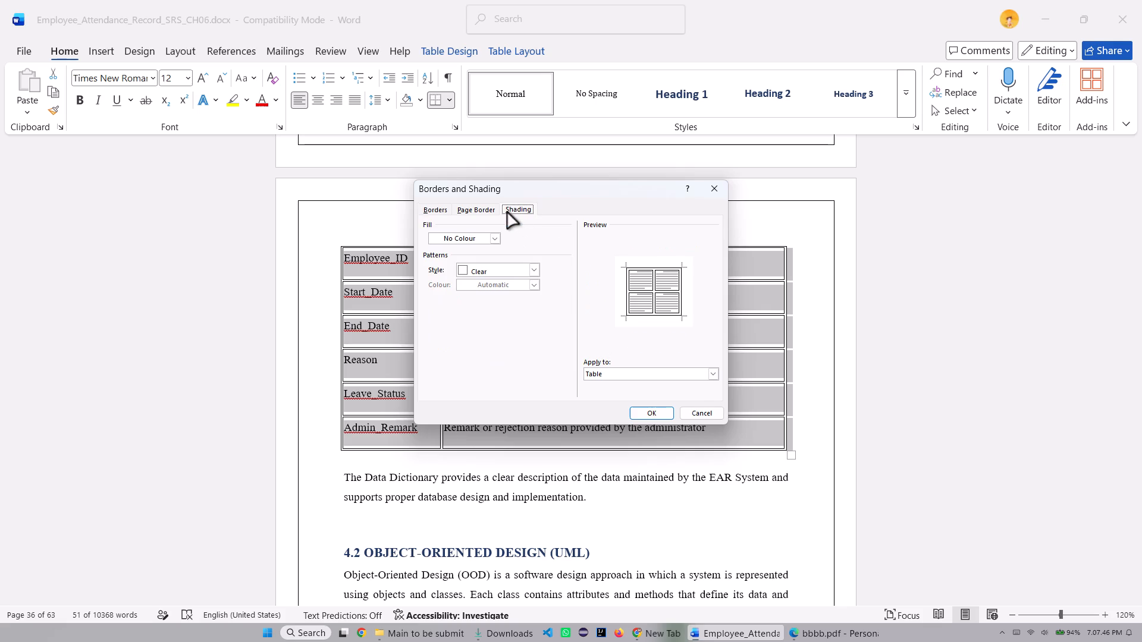
click(534, 268)
click(487, 301)
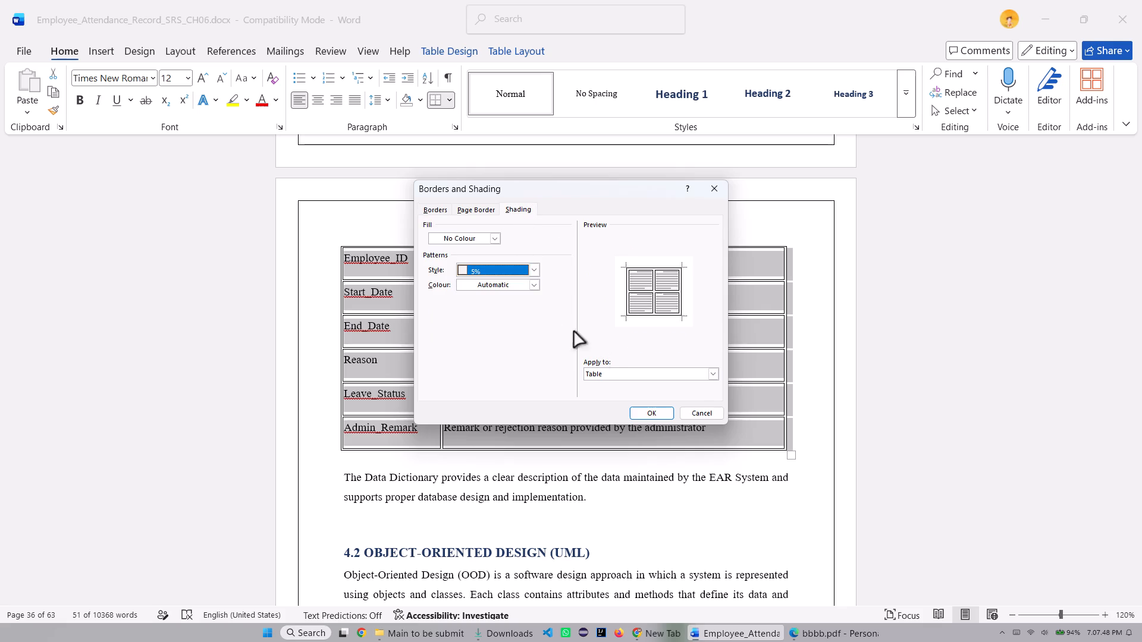
click(644, 409)
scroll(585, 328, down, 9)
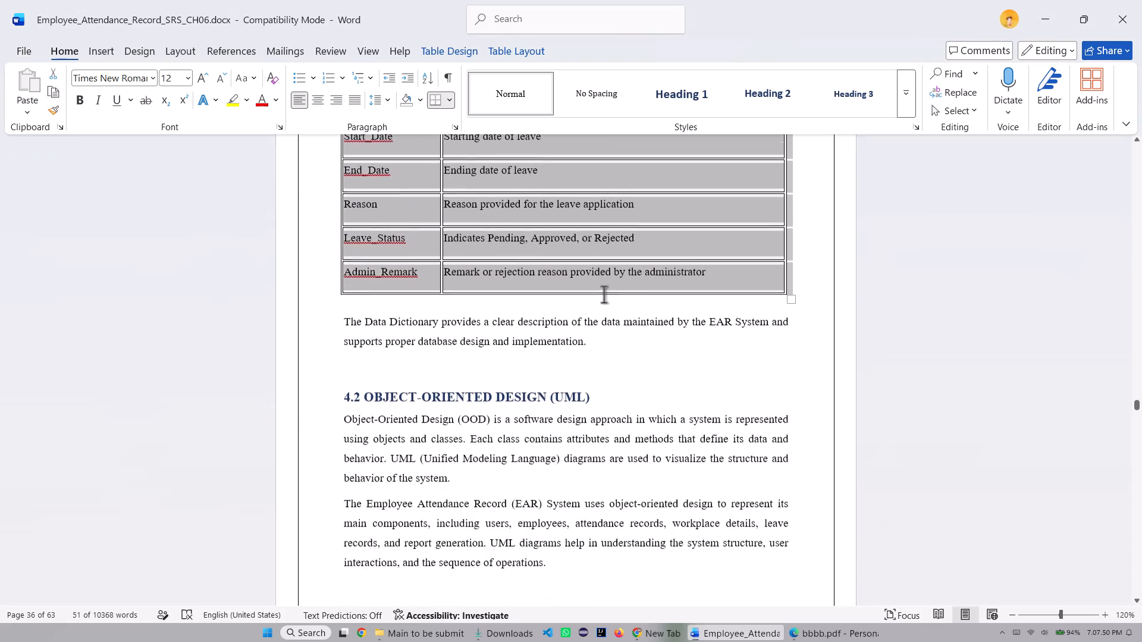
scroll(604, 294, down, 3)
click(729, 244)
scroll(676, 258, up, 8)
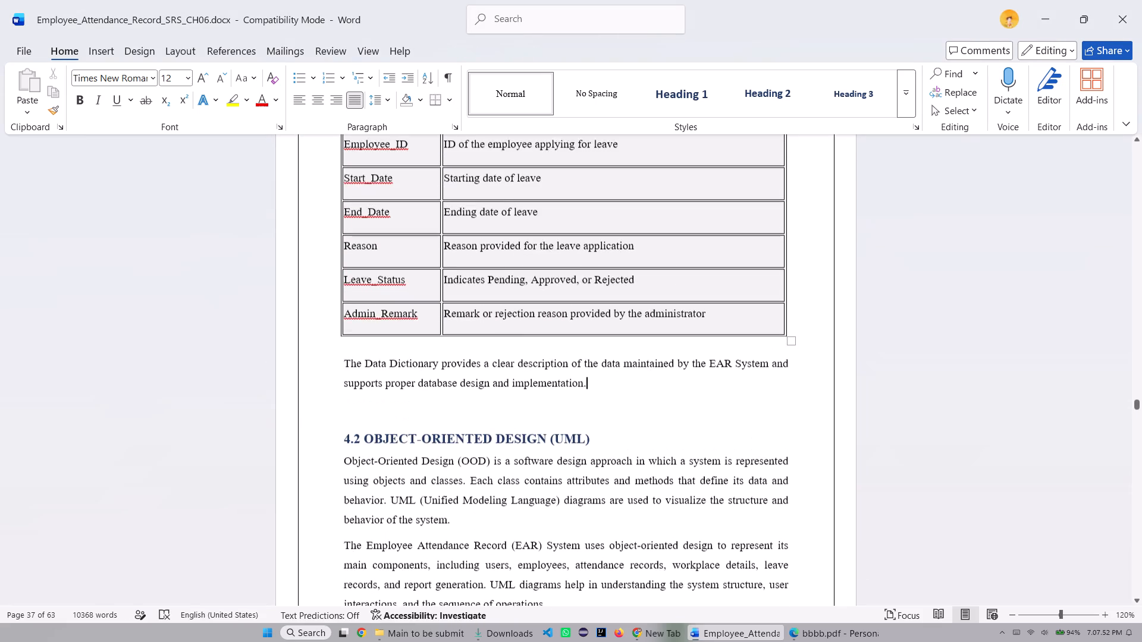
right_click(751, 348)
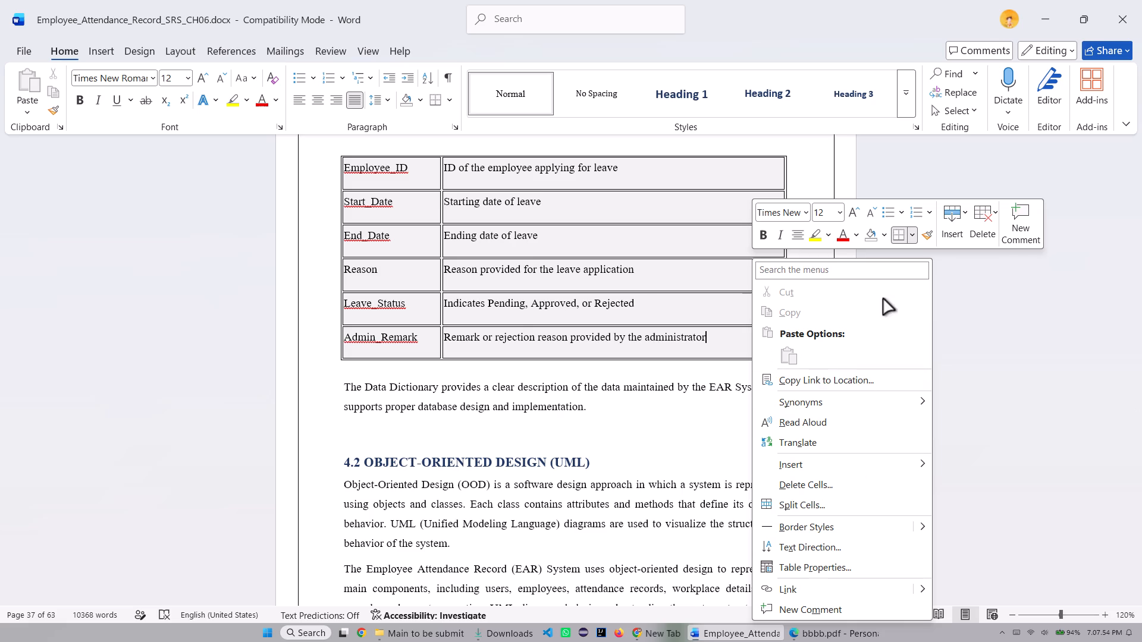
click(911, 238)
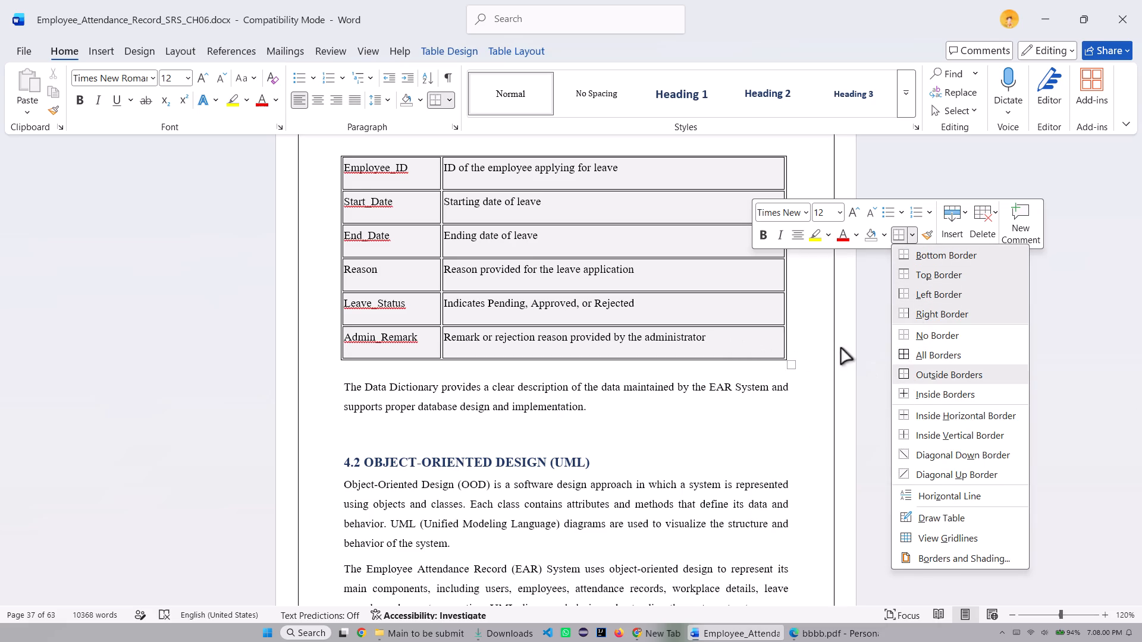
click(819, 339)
Remove the outside borders from the whole Leave Data (D3) table, header row through Admin_Remark.
scroll(614, 310, up, 17)
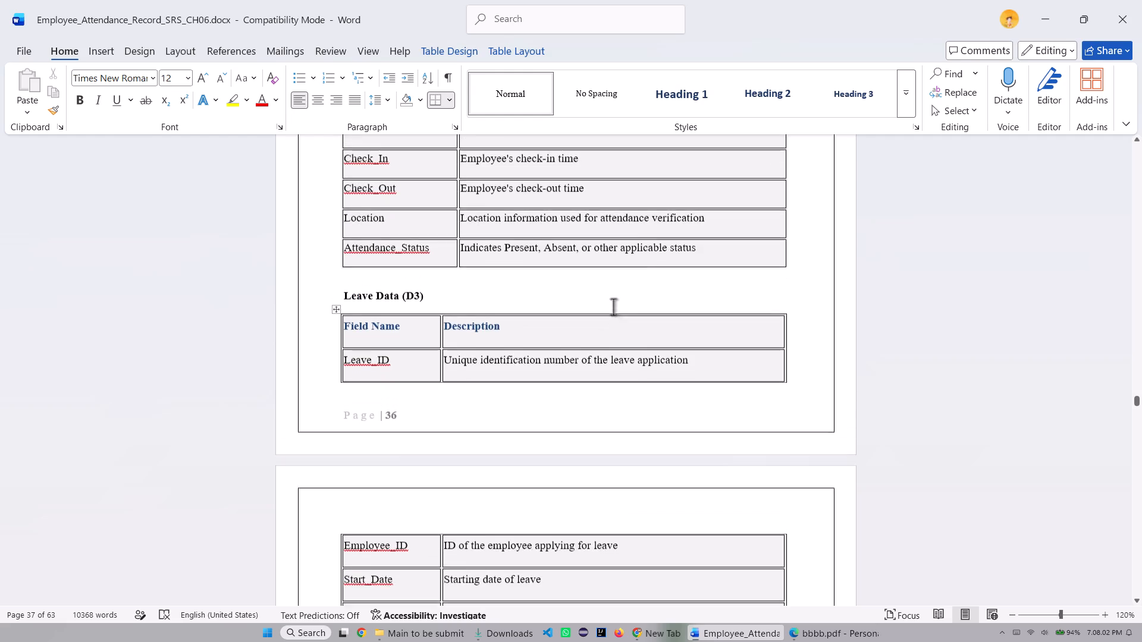
drag(345, 331, 639, 355)
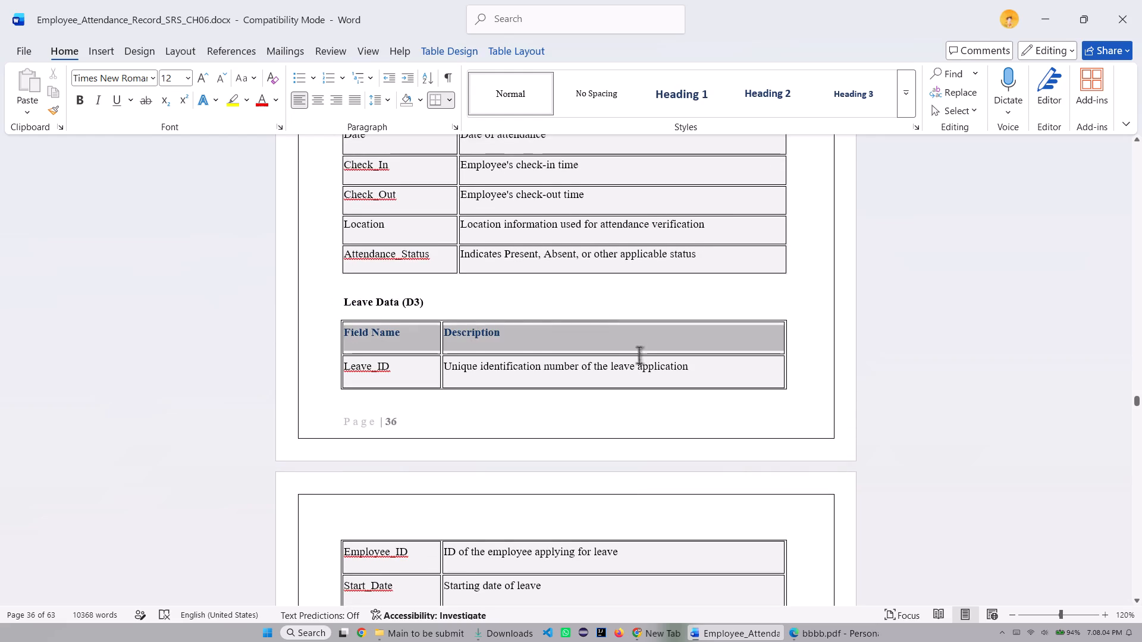
drag(639, 355, 754, 455)
scroll(640, 366, down, 8)
scroll(672, 405, down, 4)
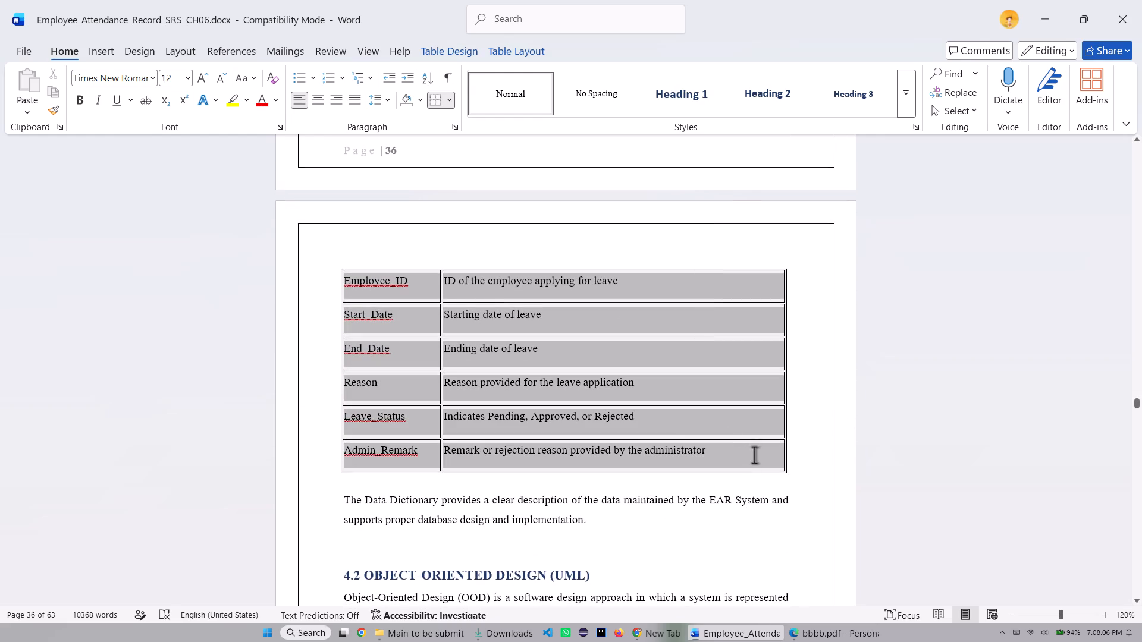
drag(754, 455, 755, 451)
click(917, 427)
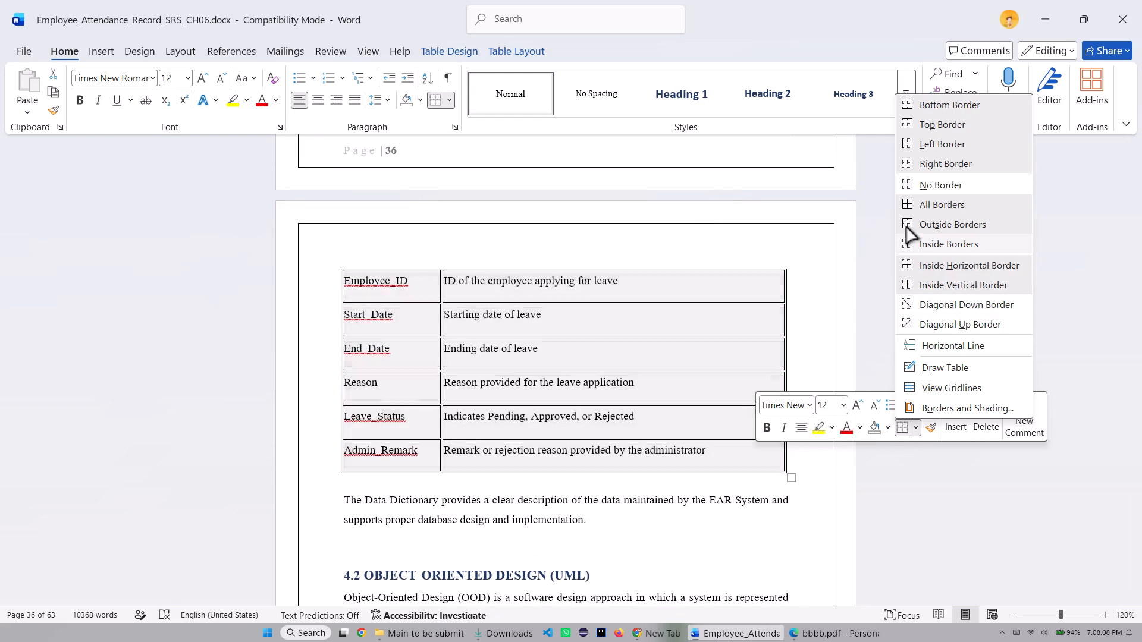
click(908, 226)
click(809, 331)
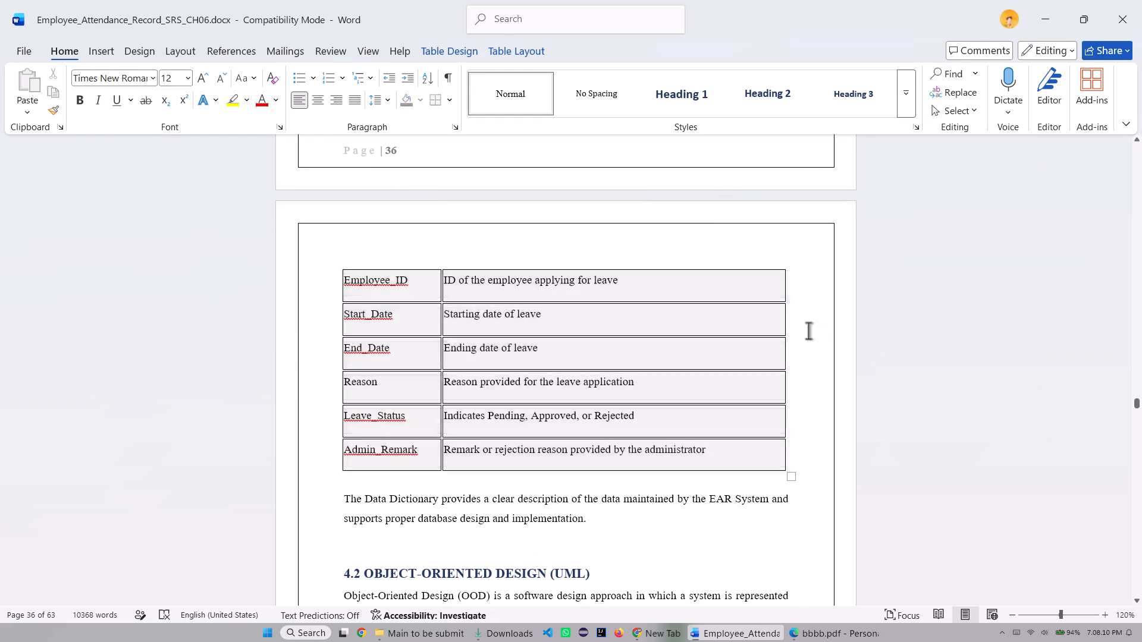
scroll(599, 364, down, 6)
scroll(601, 331, up, 17)
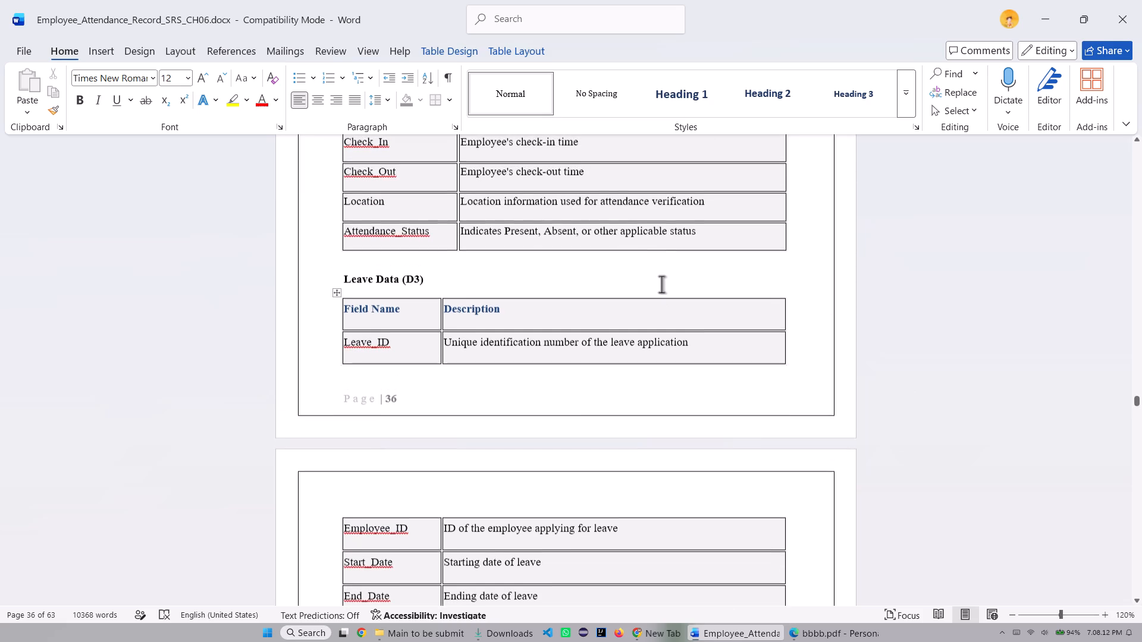
Remove the outside borders from the whole Development Environment table, header row through Version Control.
scroll(418, 320, down, 20)
scroll(418, 320, down, 1)
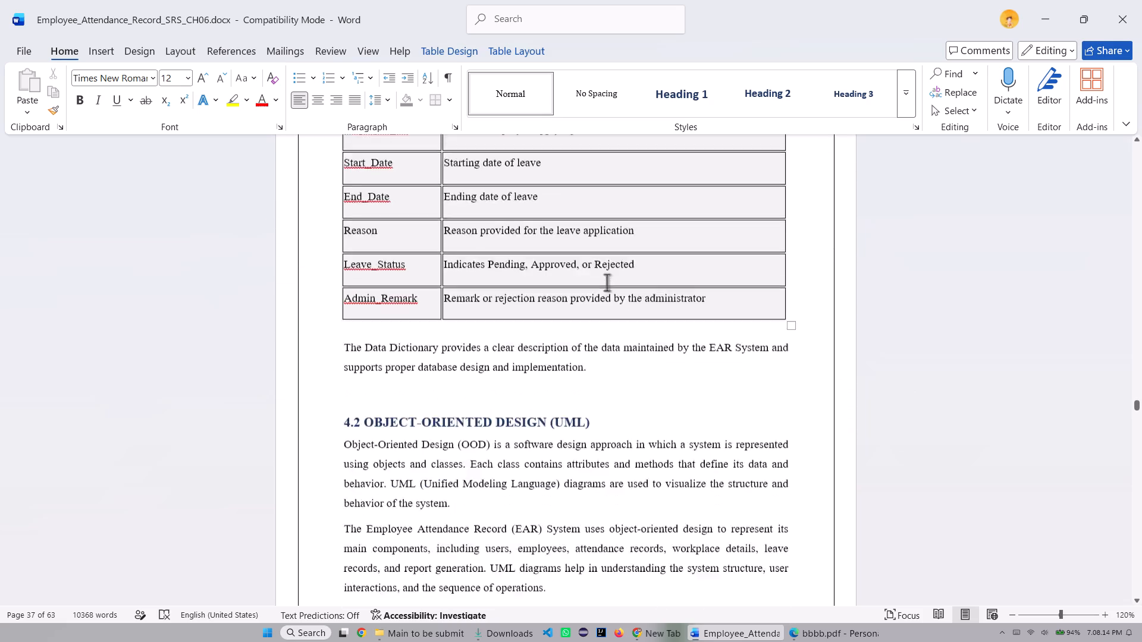
scroll(607, 270, down, 20)
scroll(607, 270, down, 20)
scroll(607, 270, down, 3)
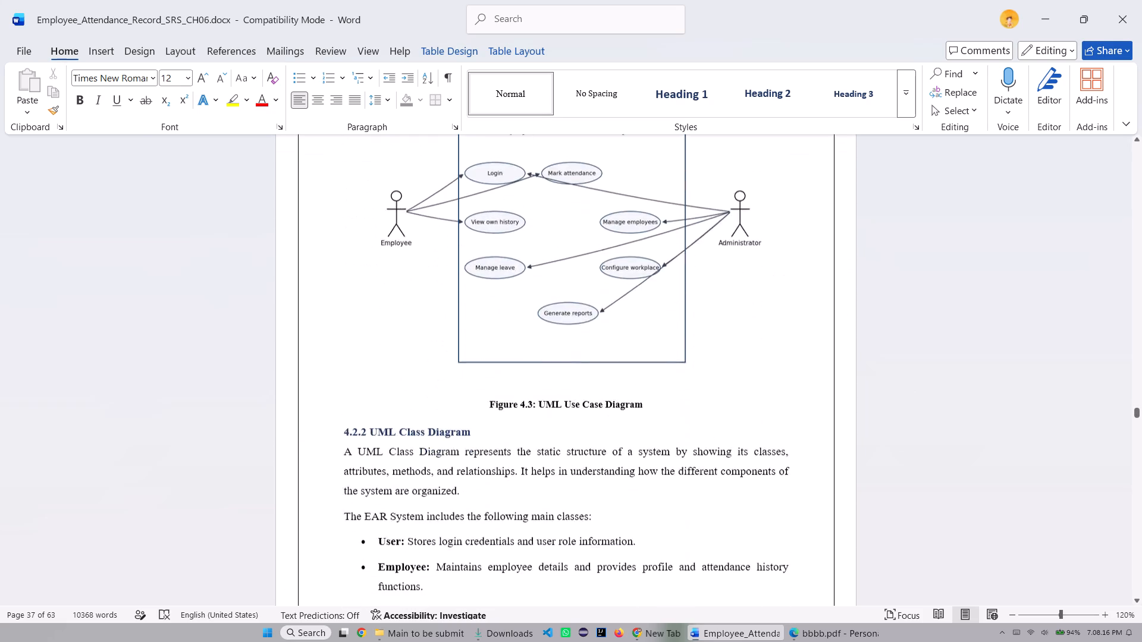
scroll(606, 270, down, 20)
scroll(606, 270, down, 20)
scroll(606, 270, down, 9)
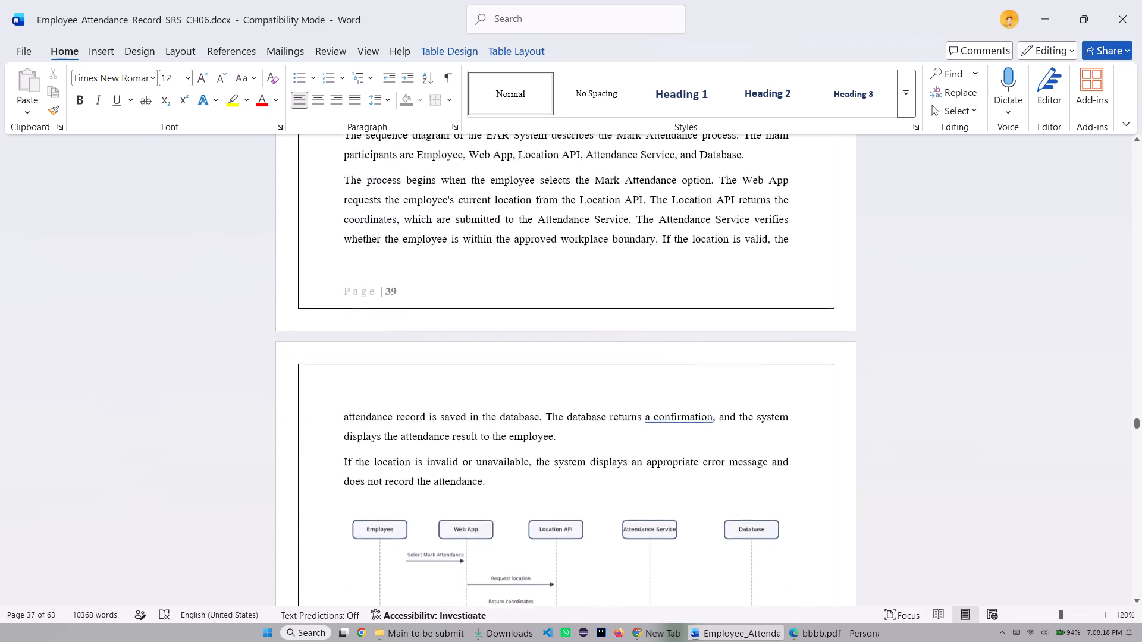
scroll(601, 347, down, 16)
scroll(591, 362, down, 14)
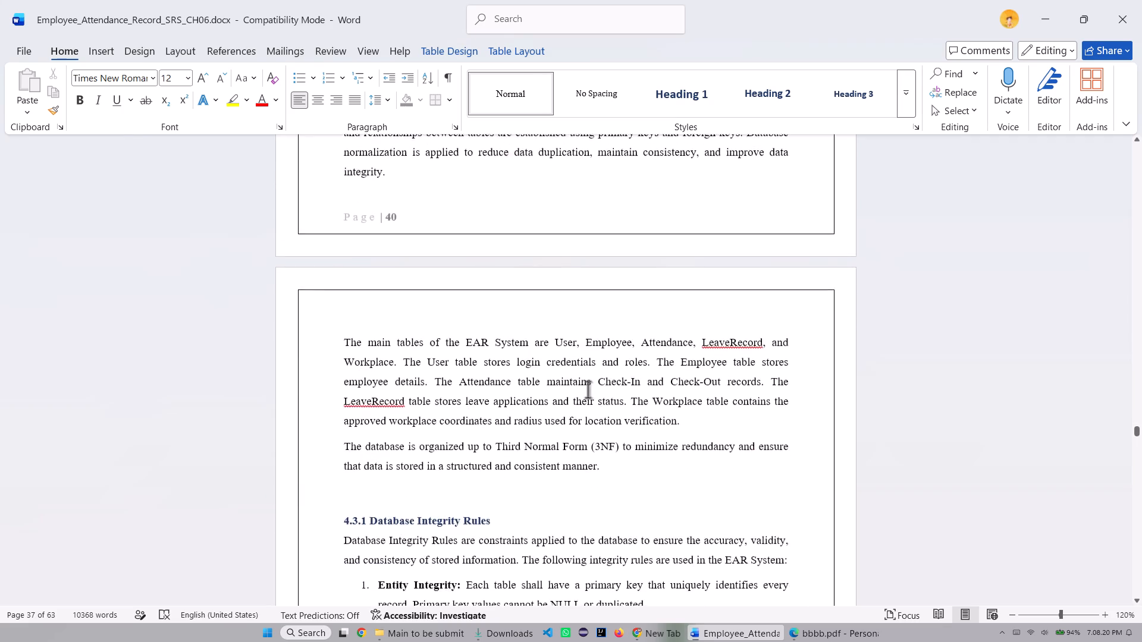
scroll(588, 389, down, 20)
scroll(588, 389, down, 11)
scroll(582, 364, down, 17)
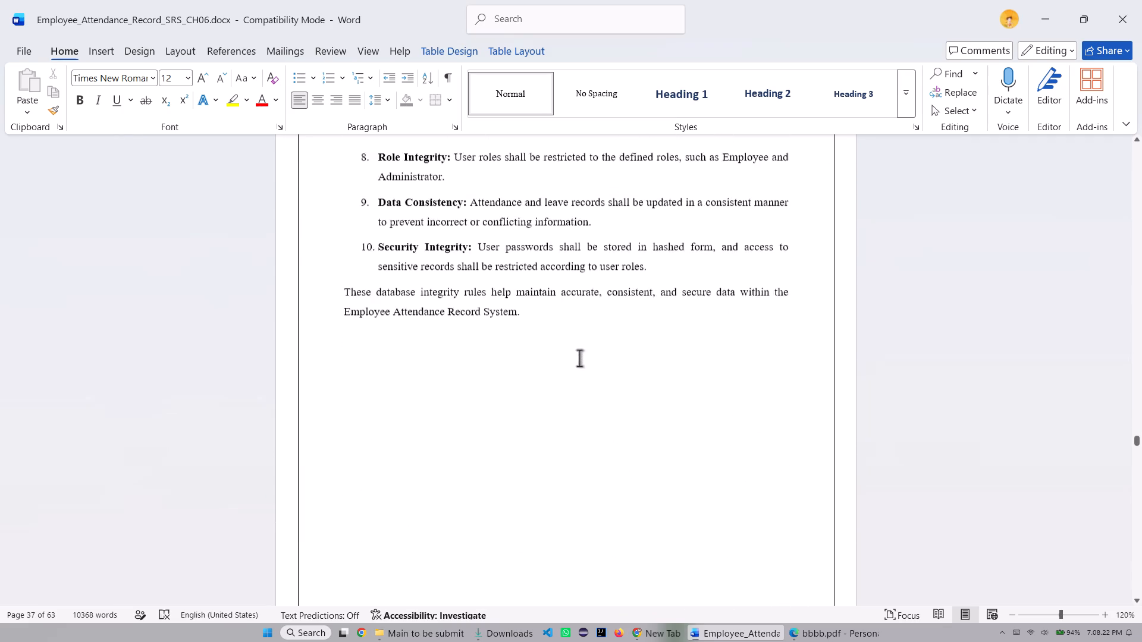
scroll(579, 358, down, 20)
scroll(579, 358, down, 19)
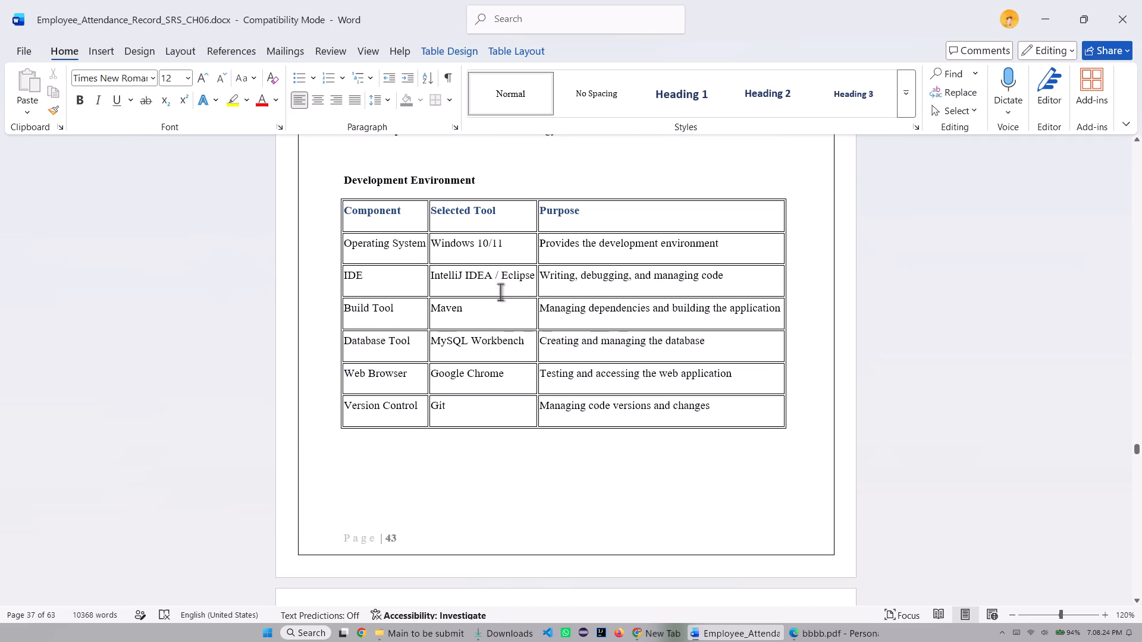
drag(345, 206, 581, 263)
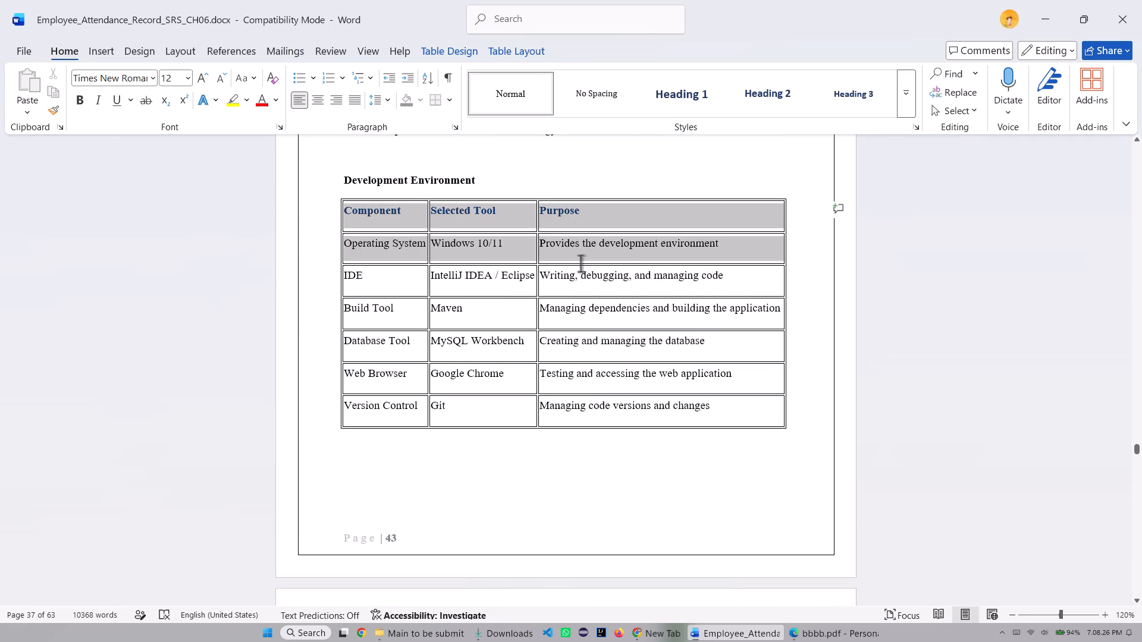
drag(581, 263, 665, 238)
scroll(582, 269, down, 8)
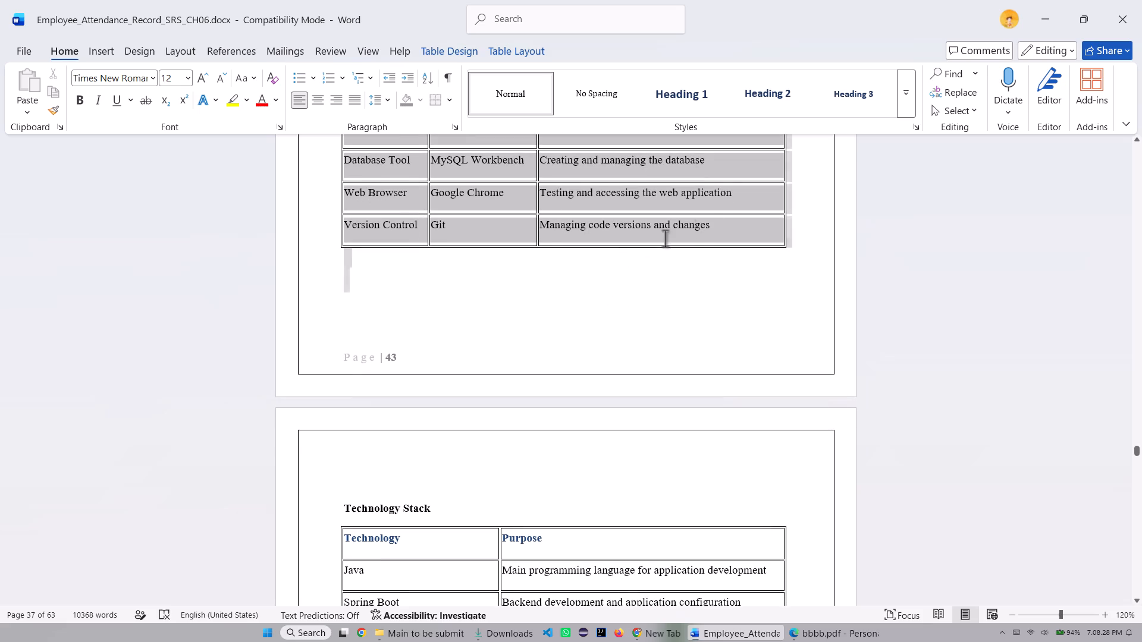
drag(665, 238, 746, 238)
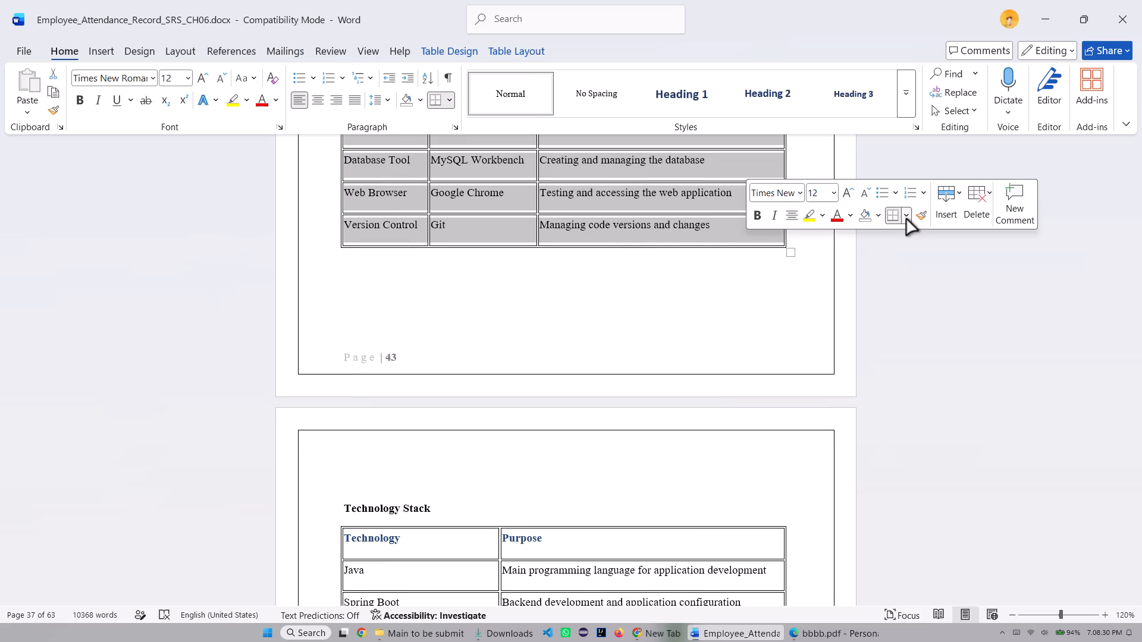
click(906, 219)
click(898, 356)
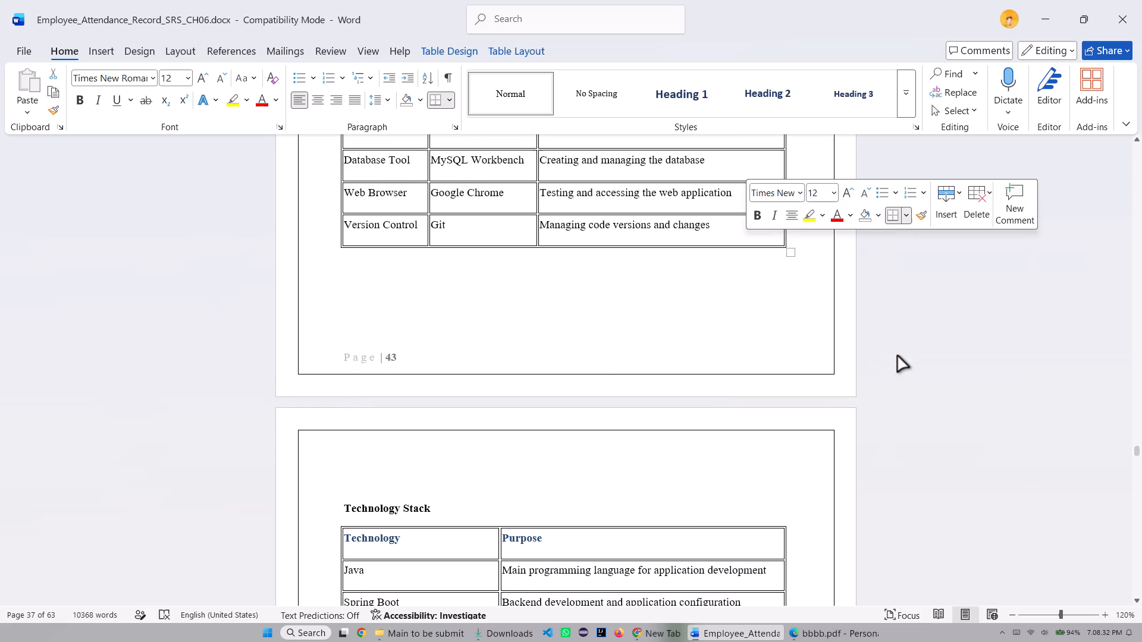
Apply a 5% pattern shading with automatic colour to the whole Development Environment table.
click(908, 214)
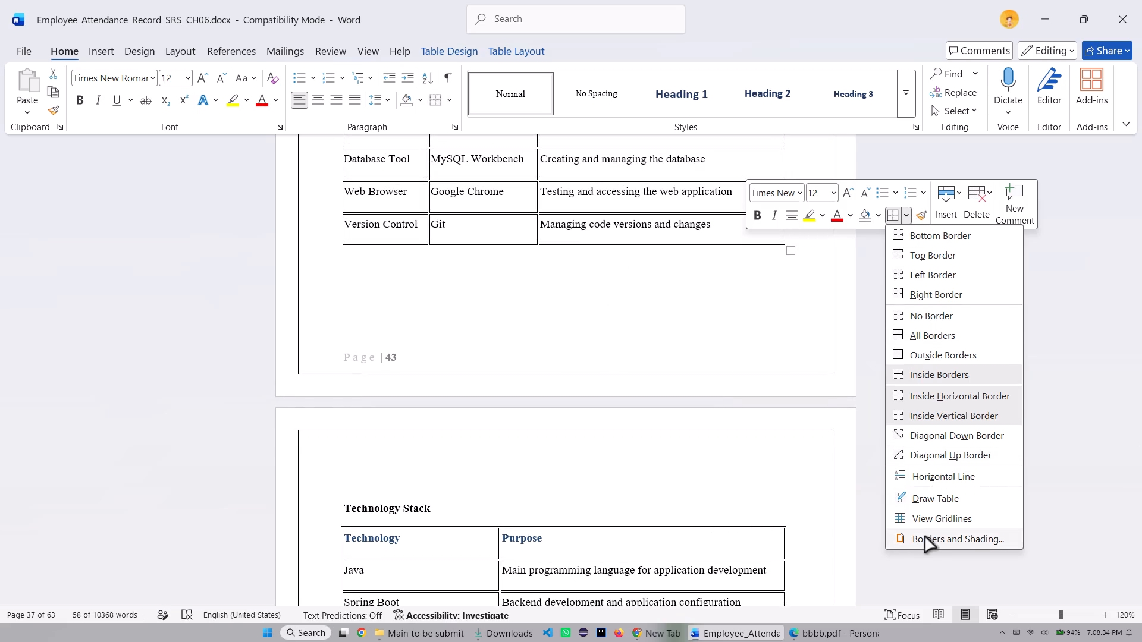
click(925, 537)
click(513, 211)
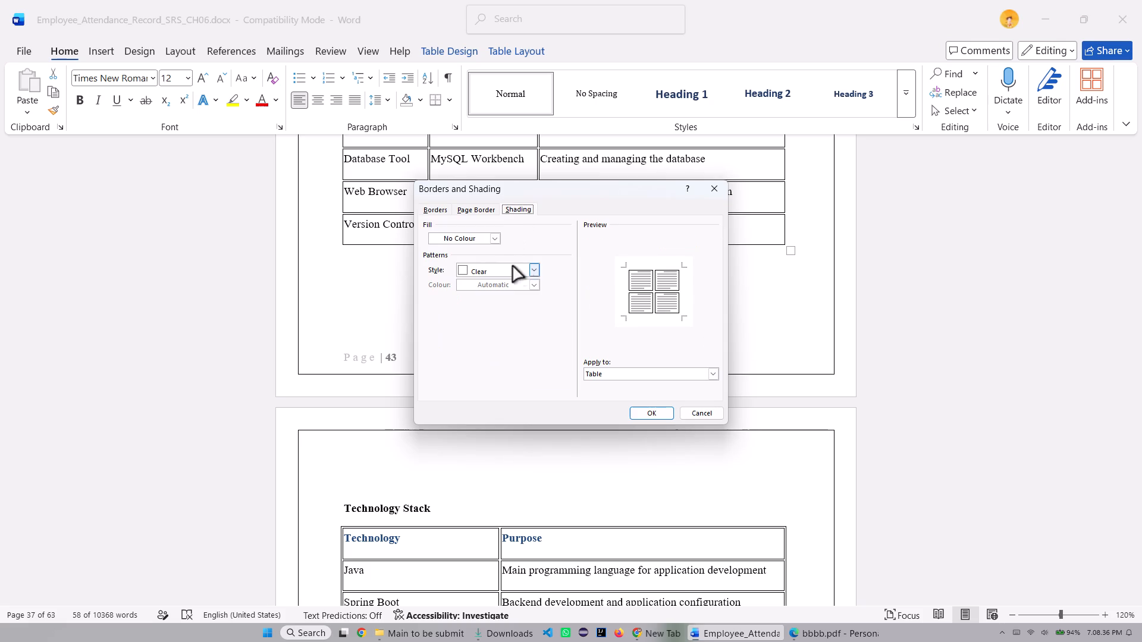
click(537, 268)
click(491, 300)
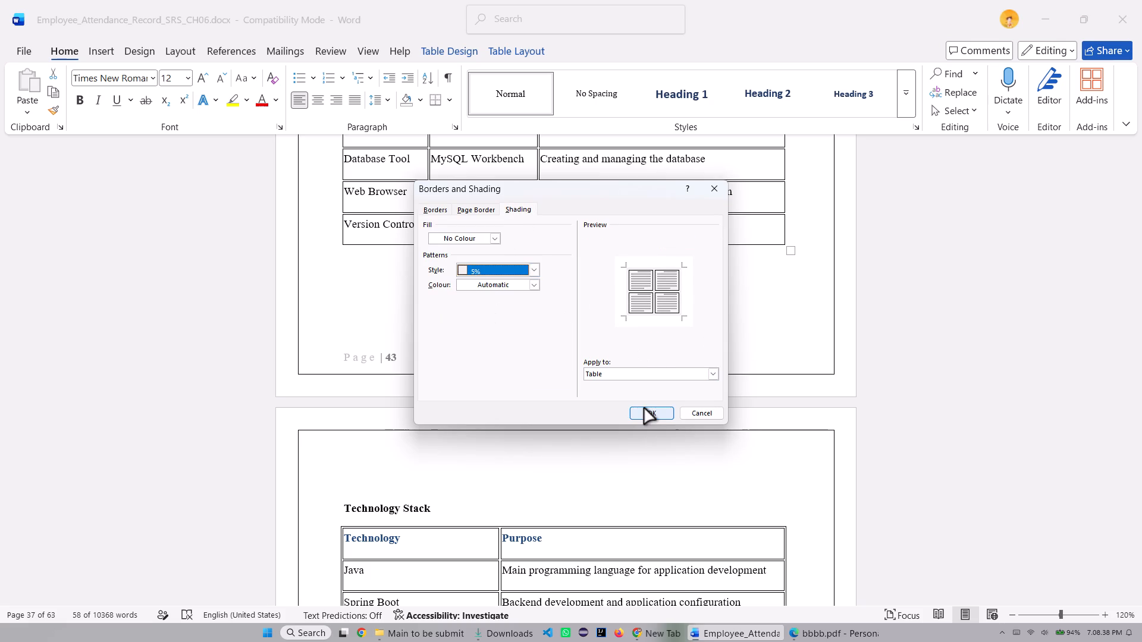
click(644, 408)
scroll(585, 285, up, 8)
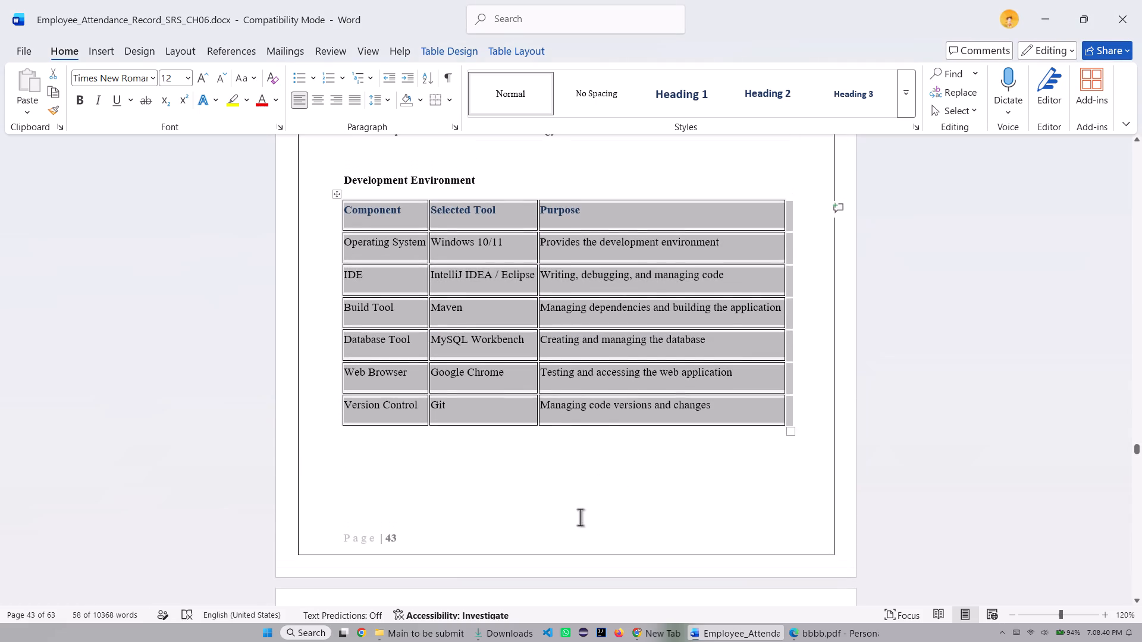
click(580, 516)
Remove the outside borders from the whole Technology Stack table, header row through PDF / DOCX / XLSX Libraries.
scroll(566, 373, down, 2)
scroll(603, 306, down, 19)
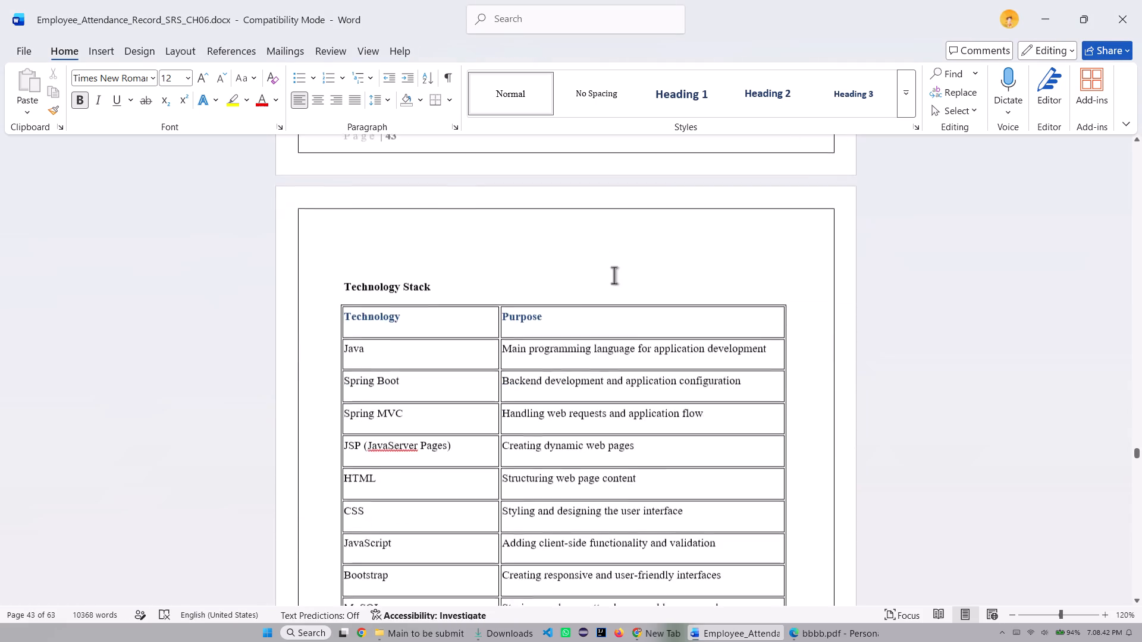
scroll(614, 275, down, 2)
drag(342, 202, 588, 258)
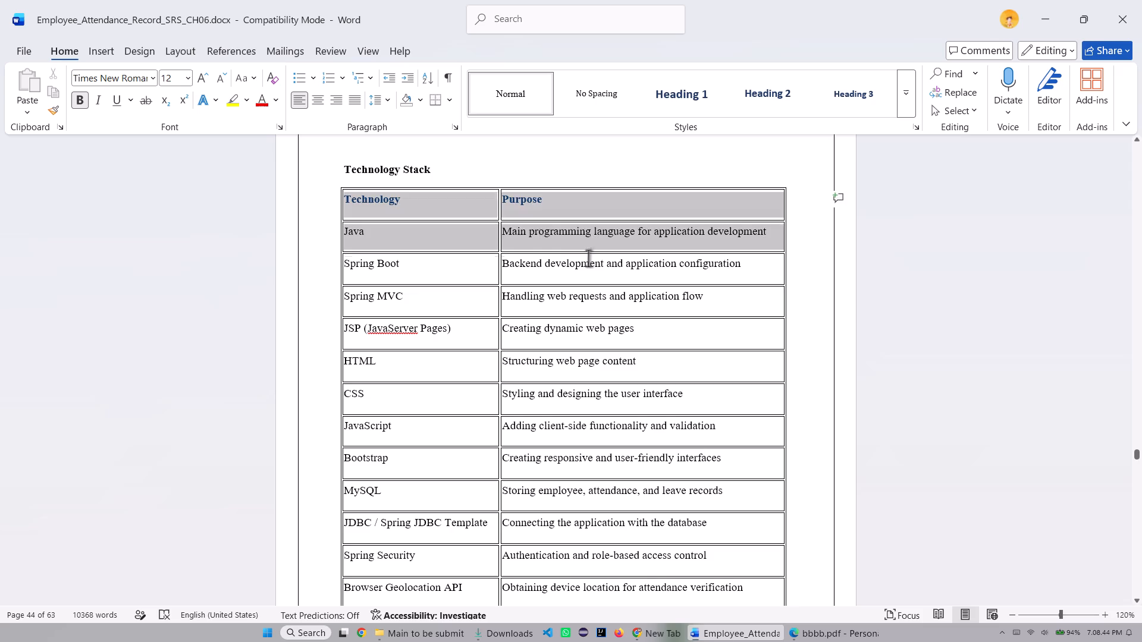
drag(588, 258, 755, 415)
scroll(613, 289, down, 5)
scroll(642, 348, down, 6)
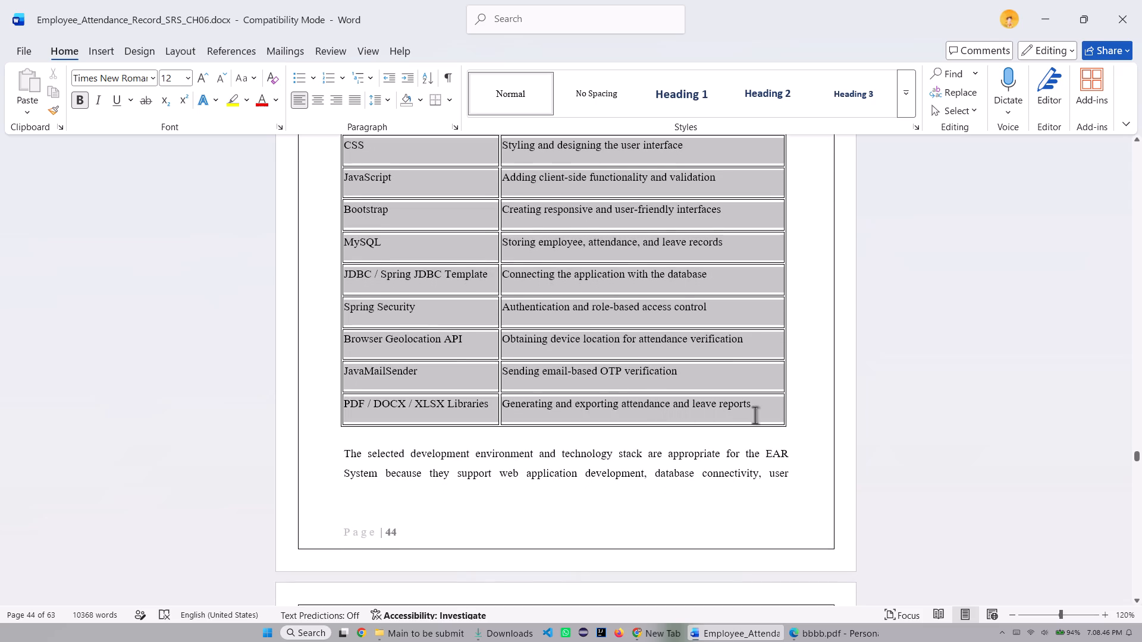
drag(755, 415, 755, 414)
click(915, 391)
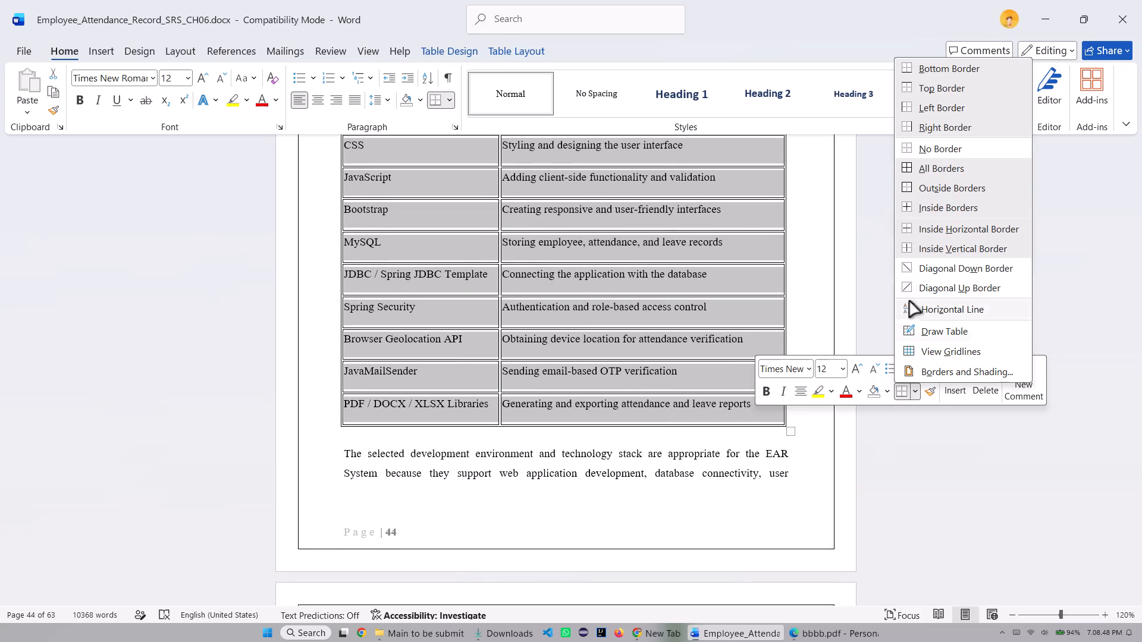
click(907, 185)
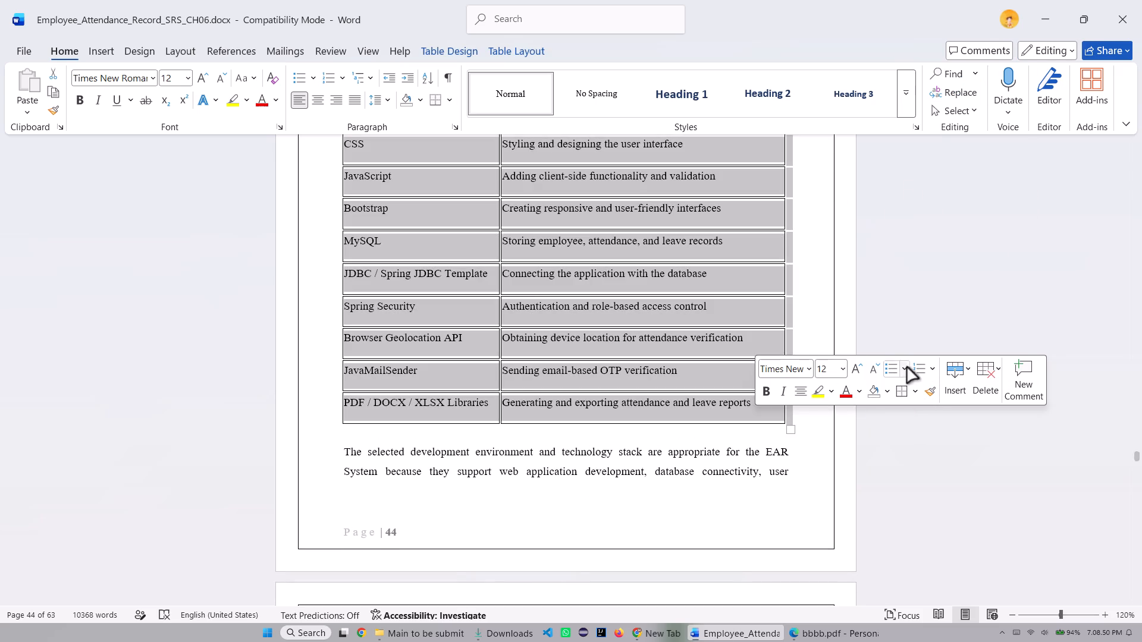
Apply the same pattern shading as the Development Environment table to the whole Technology Stack table.
click(917, 394)
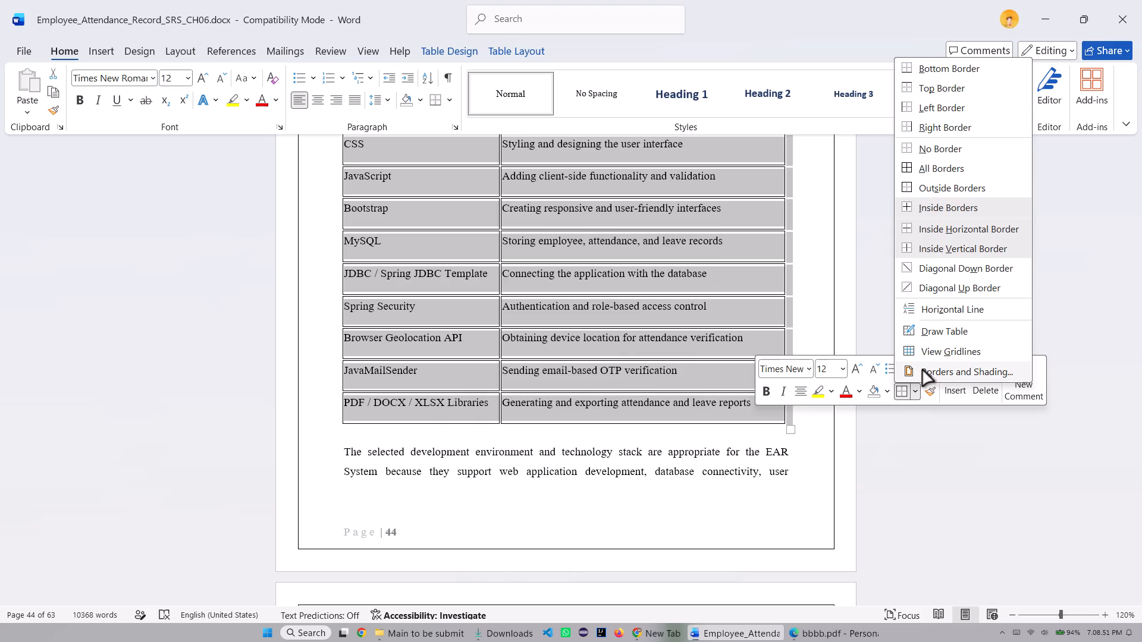
click(923, 370)
click(517, 206)
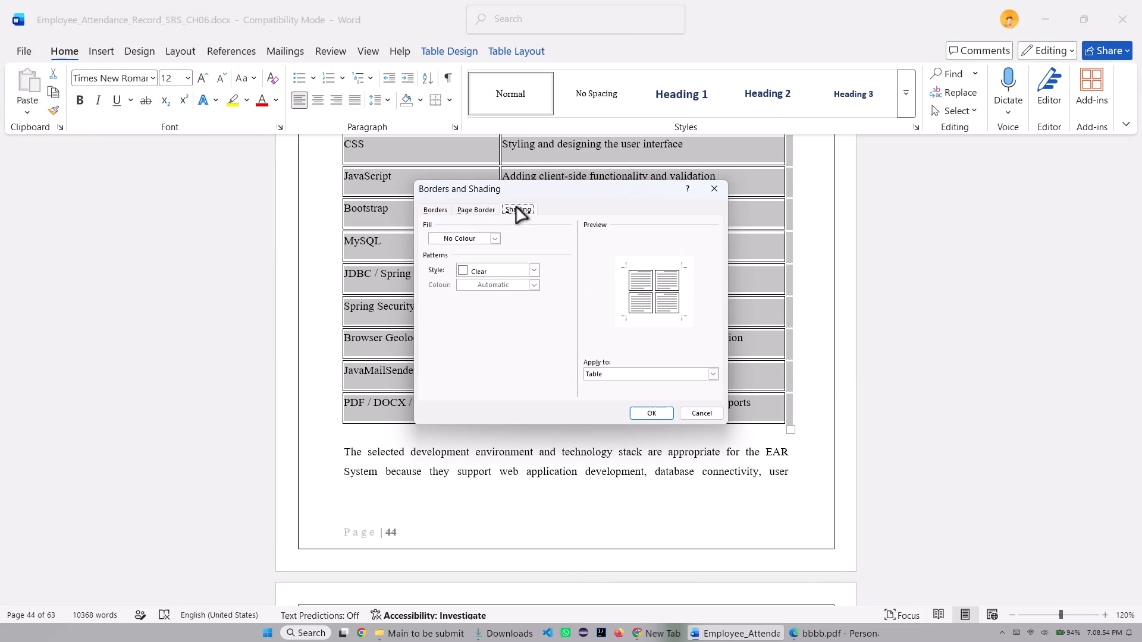
click(537, 269)
click(513, 305)
click(661, 413)
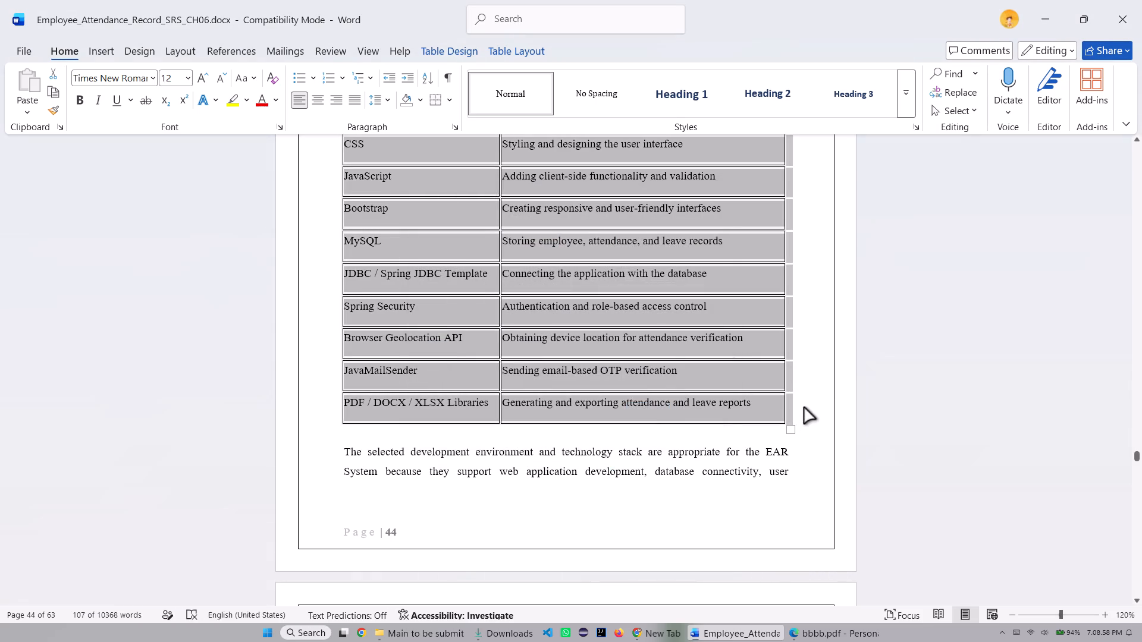
click(806, 404)
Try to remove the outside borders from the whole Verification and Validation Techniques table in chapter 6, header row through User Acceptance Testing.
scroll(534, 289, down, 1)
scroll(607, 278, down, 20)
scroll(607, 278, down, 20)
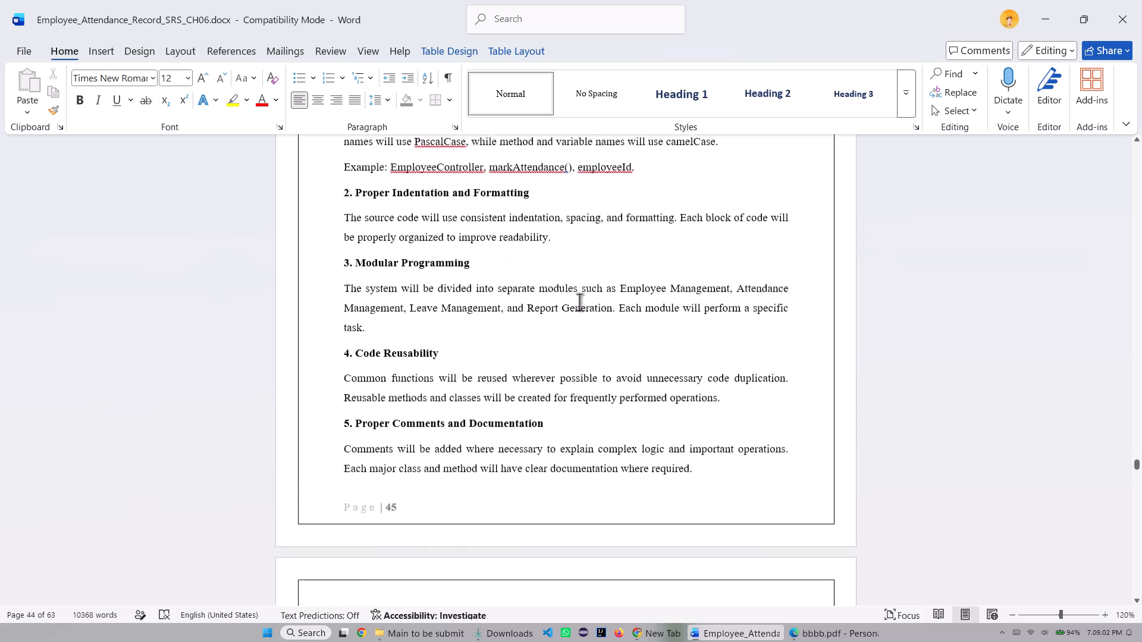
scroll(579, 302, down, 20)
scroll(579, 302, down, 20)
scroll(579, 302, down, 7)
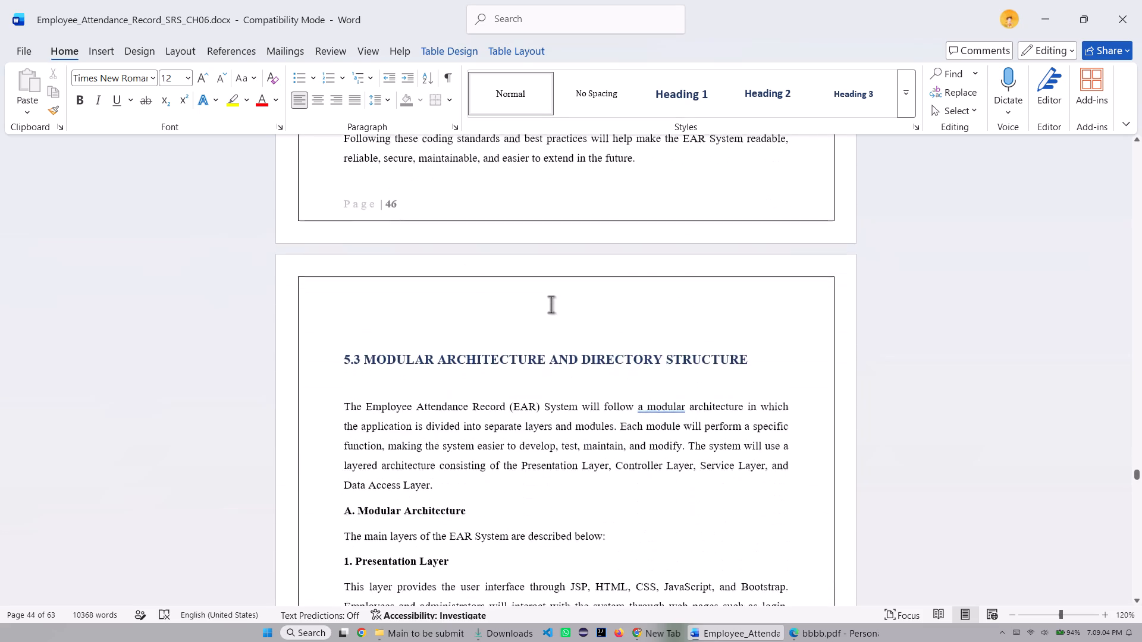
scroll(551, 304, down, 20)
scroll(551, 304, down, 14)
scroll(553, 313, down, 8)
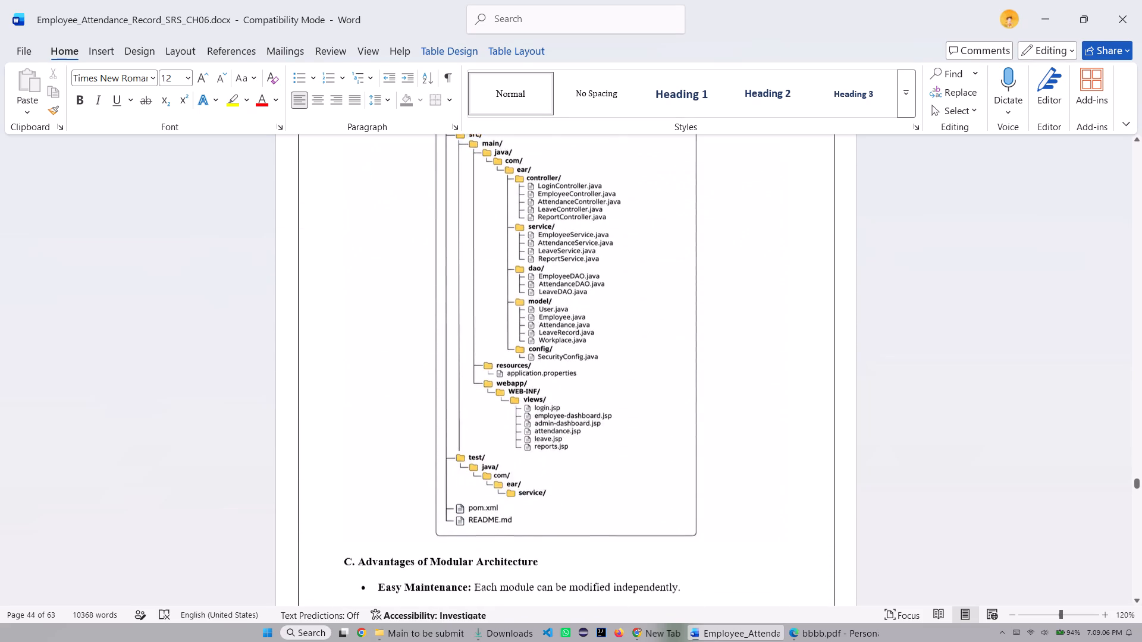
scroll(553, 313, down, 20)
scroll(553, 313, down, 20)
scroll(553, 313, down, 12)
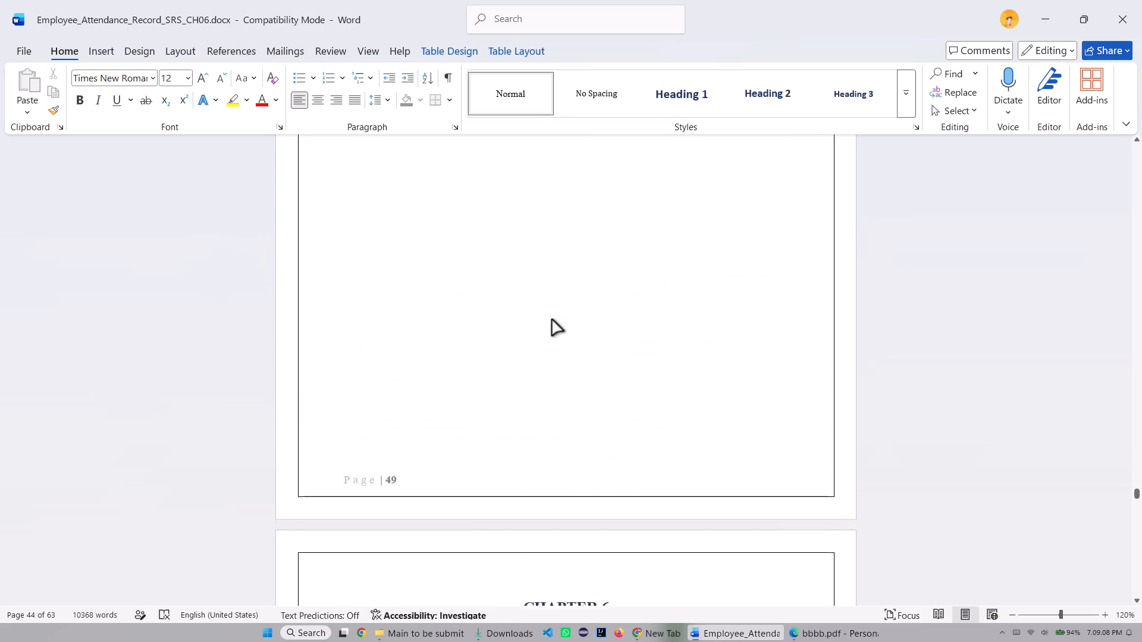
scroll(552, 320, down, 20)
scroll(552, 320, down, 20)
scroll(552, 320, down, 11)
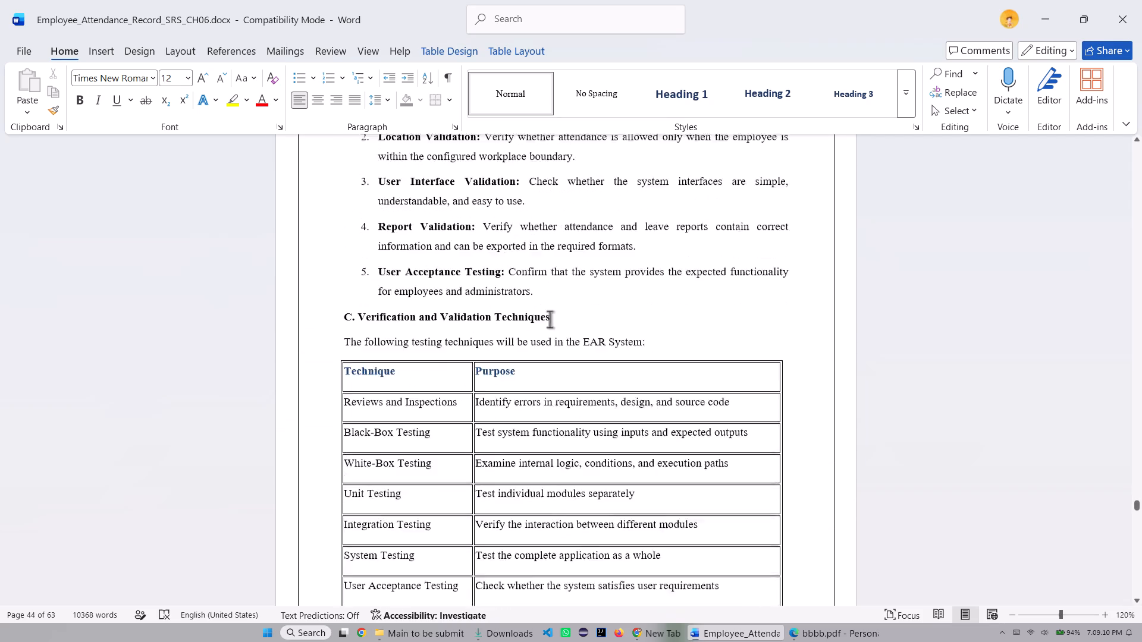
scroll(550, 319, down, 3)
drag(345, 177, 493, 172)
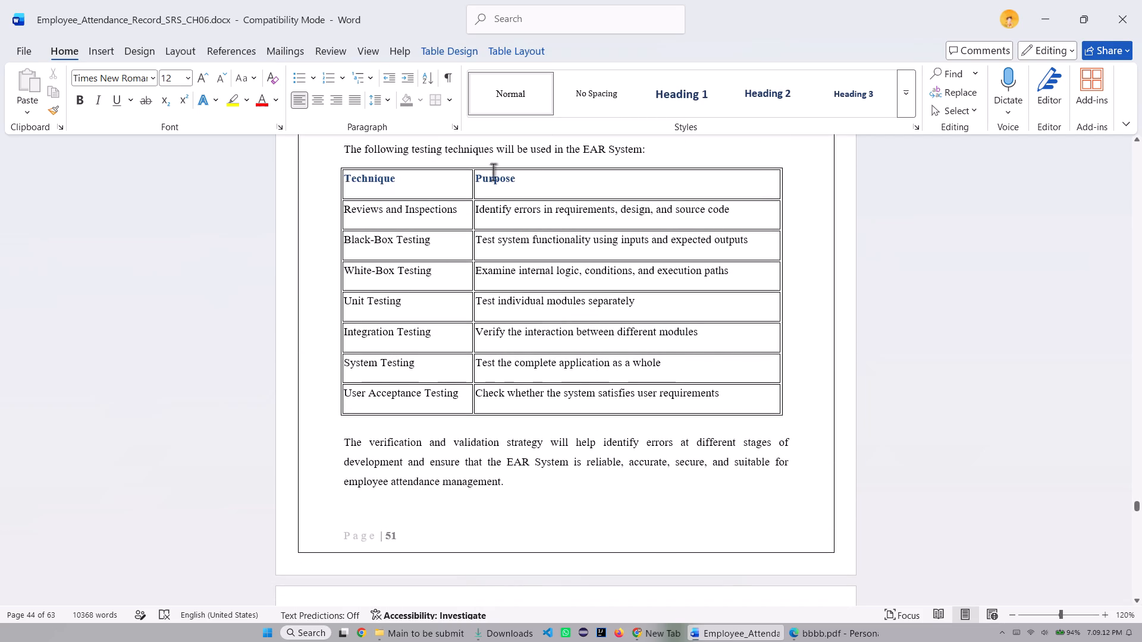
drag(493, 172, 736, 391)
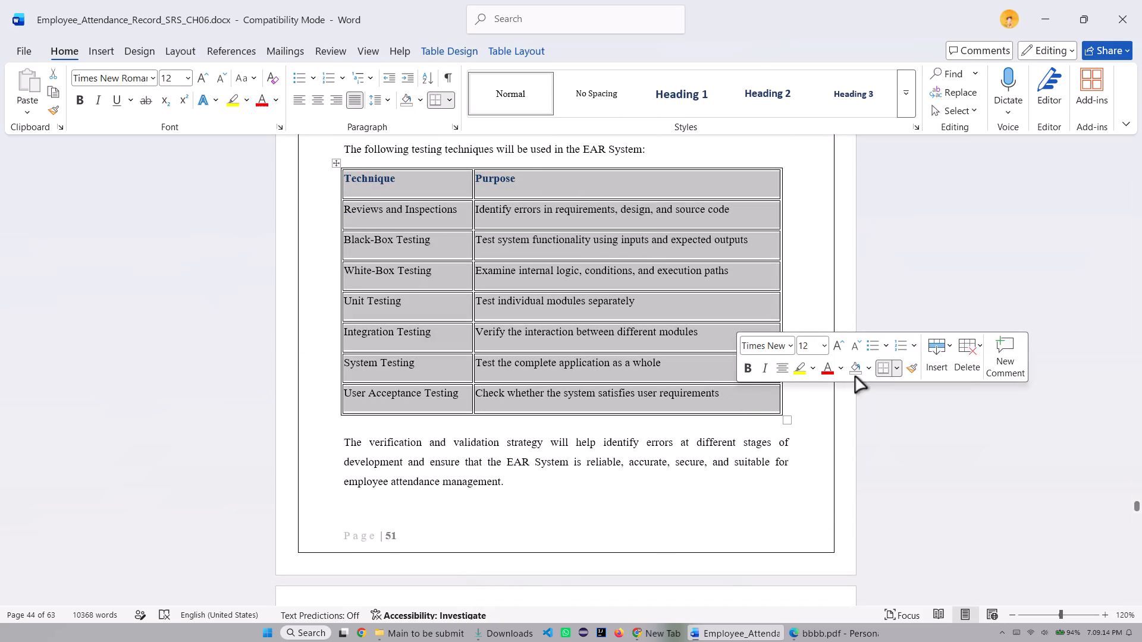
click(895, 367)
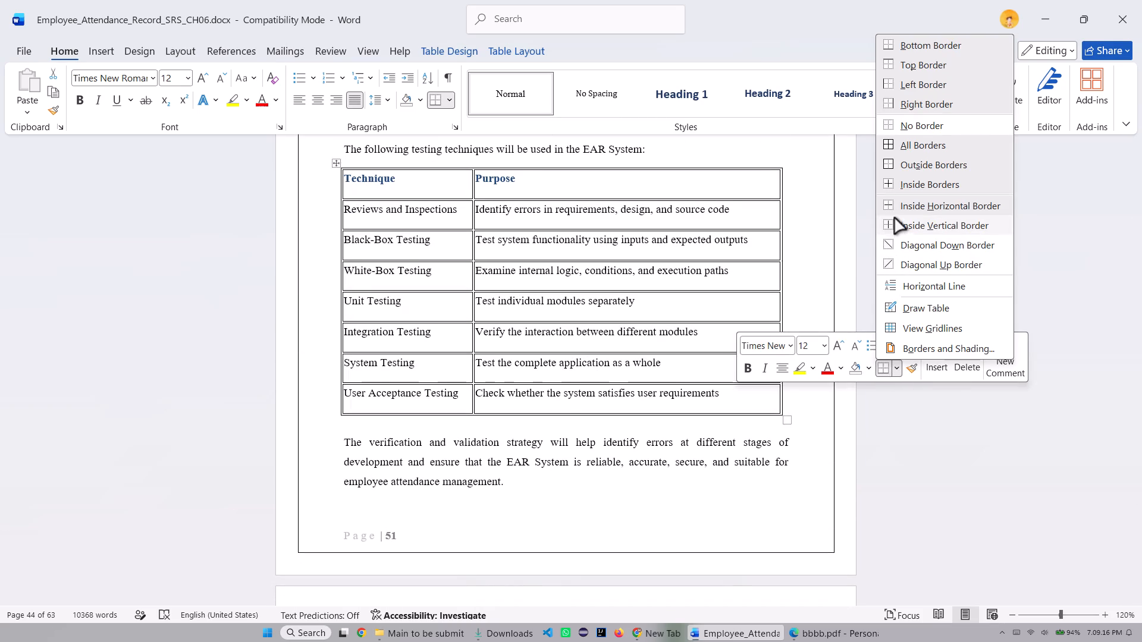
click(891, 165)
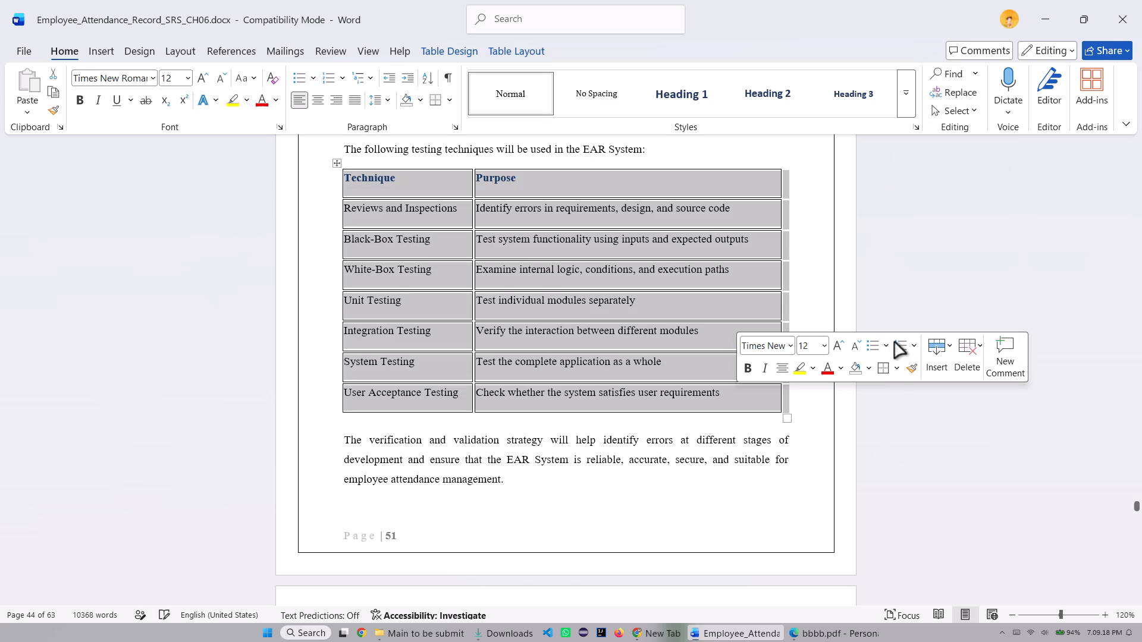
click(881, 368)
Apply a 5% pattern shading to the whole Verification and Validation Techniques table.
click(901, 369)
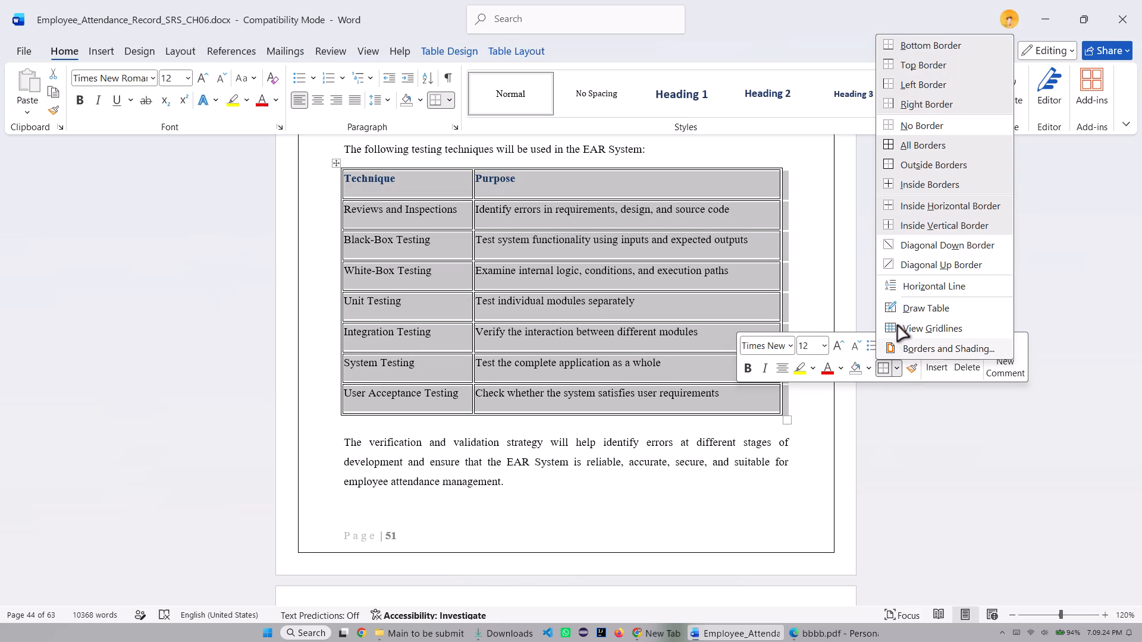
click(905, 352)
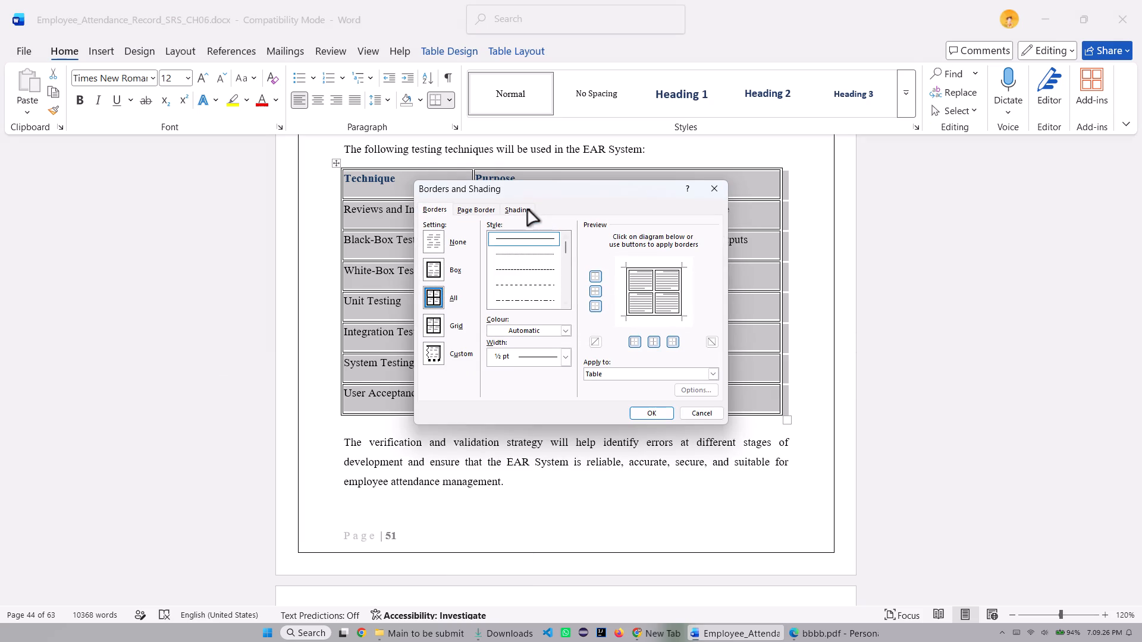
click(525, 209)
click(533, 267)
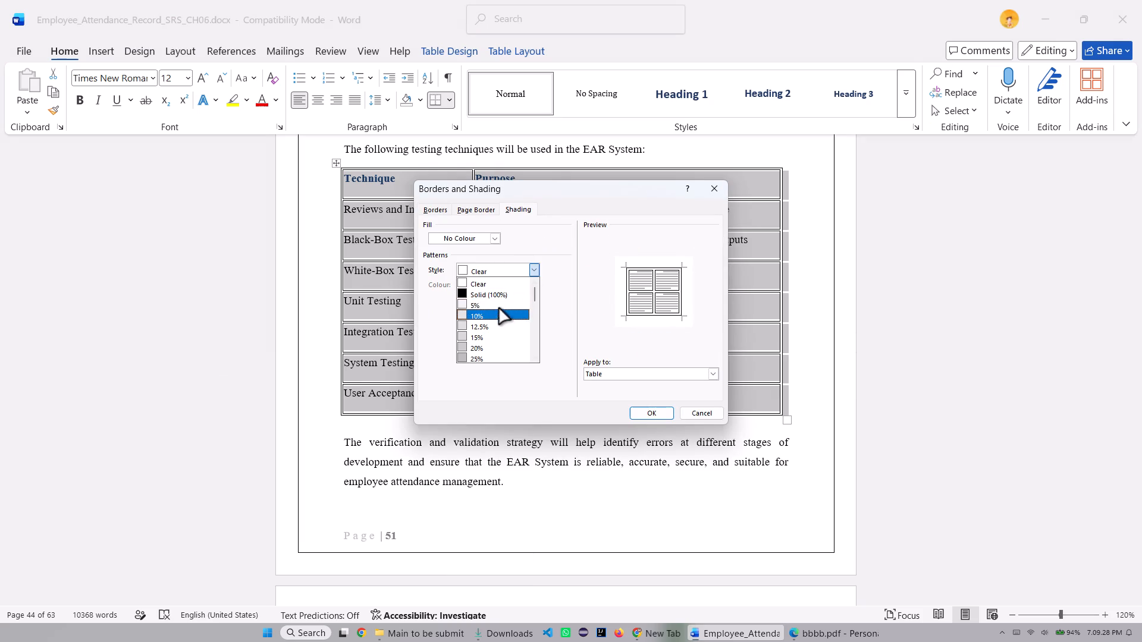
click(499, 309)
click(650, 410)
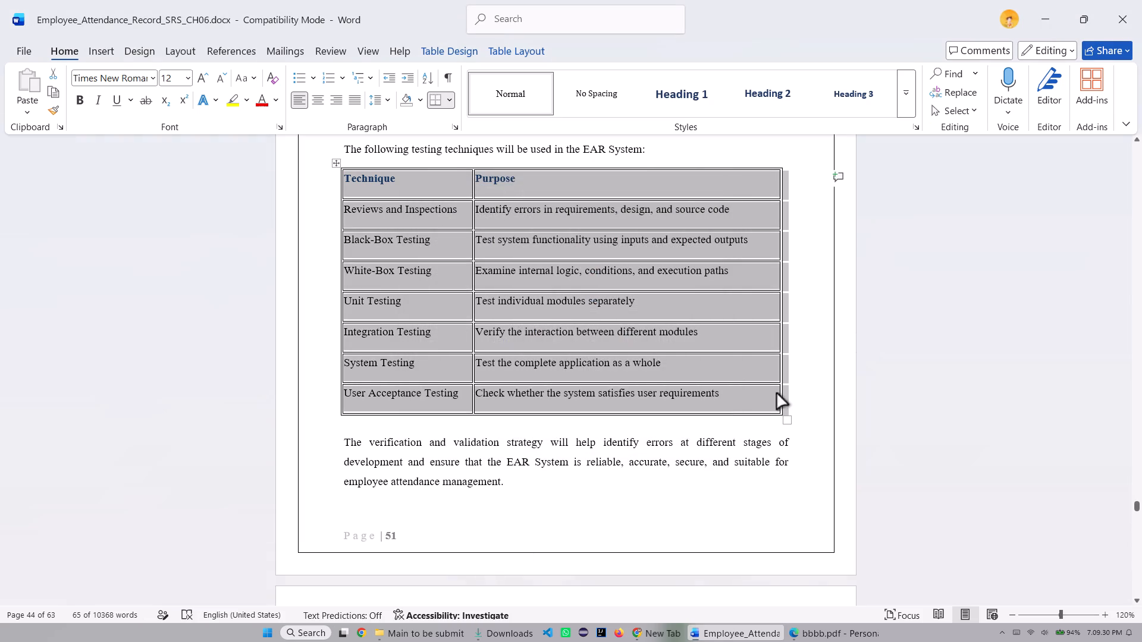
click(792, 399)
scroll(651, 334, down, 5)
scroll(642, 302, up, 1)
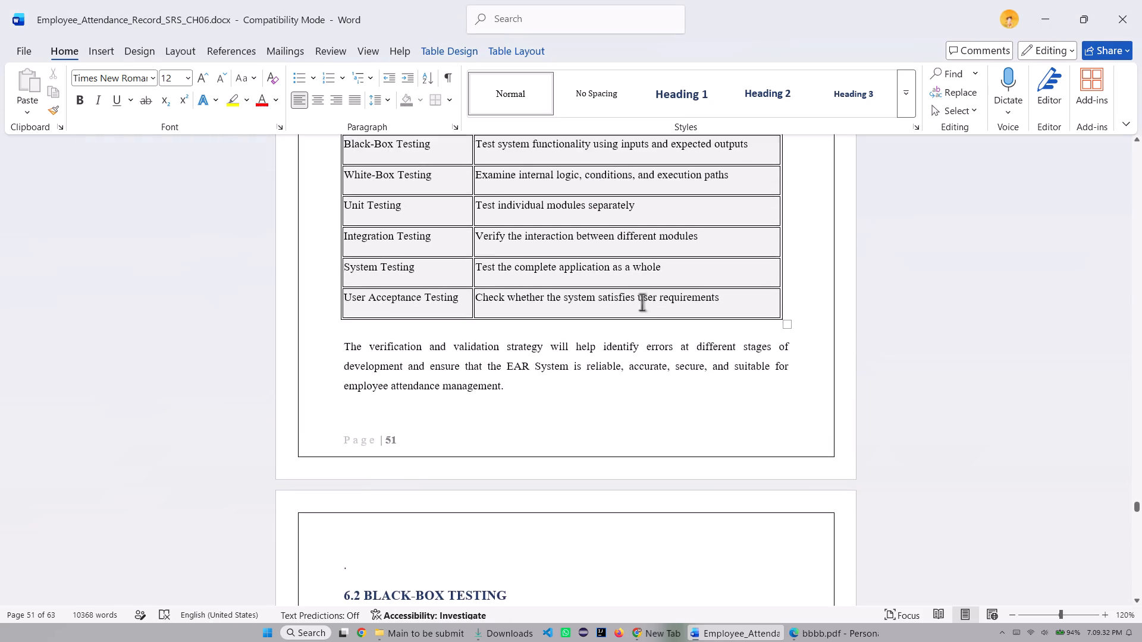
scroll(682, 304, up, 18)
scroll(498, 348, down, 9)
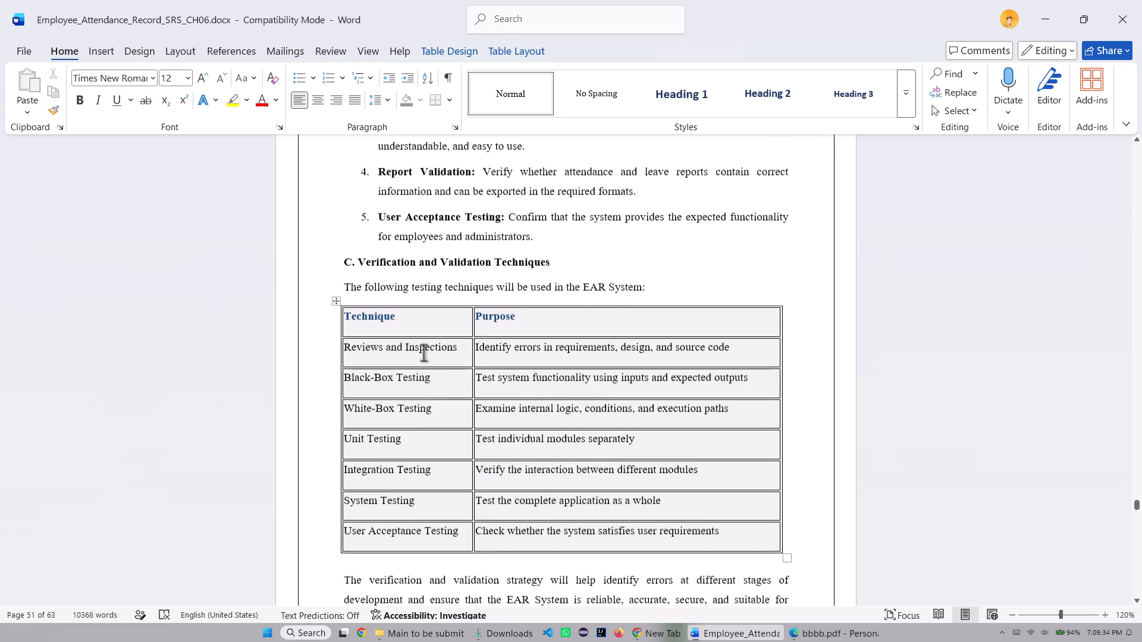
Remove the outside borders from the whole Verification and Validation Techniques table, header row through User Acceptance Testing.
drag(343, 291, 718, 464)
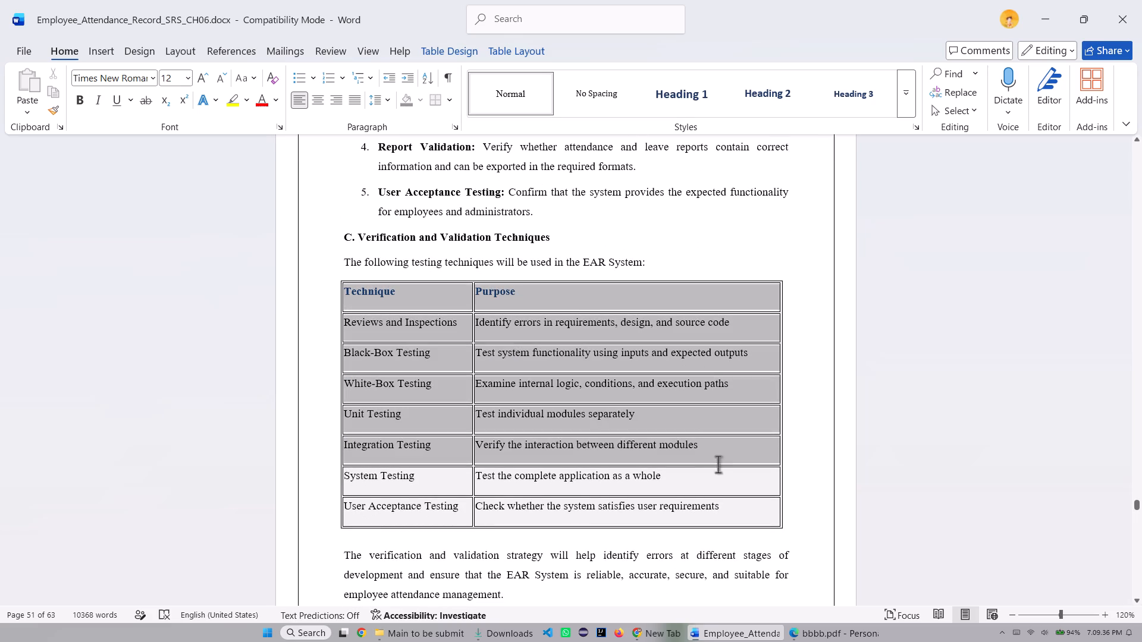
drag(718, 464, 765, 509)
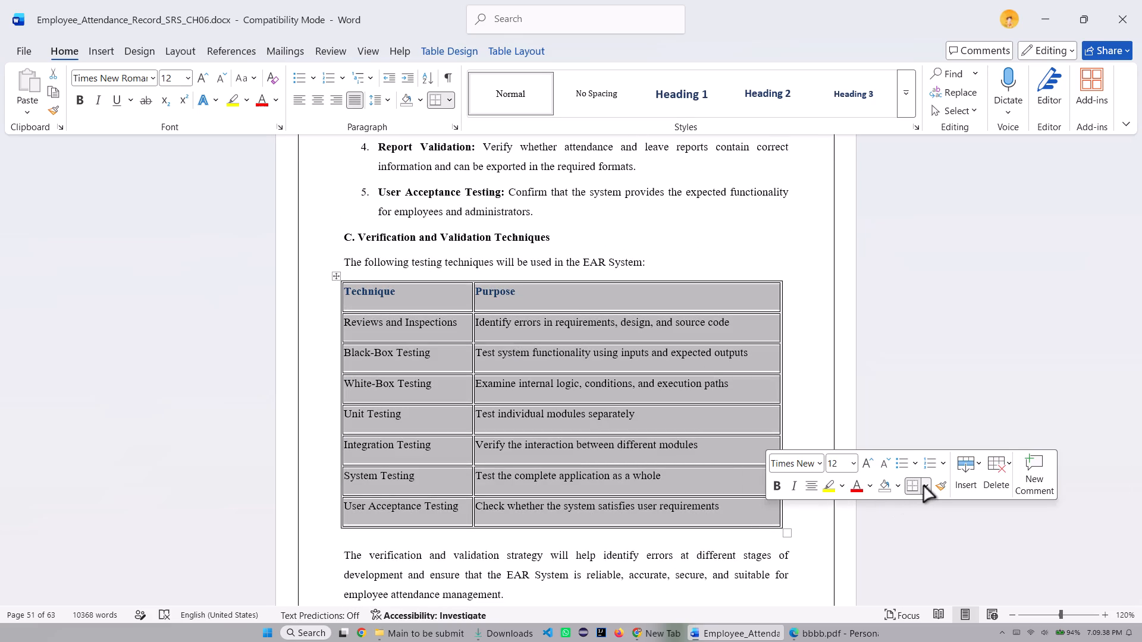
click(924, 486)
click(917, 282)
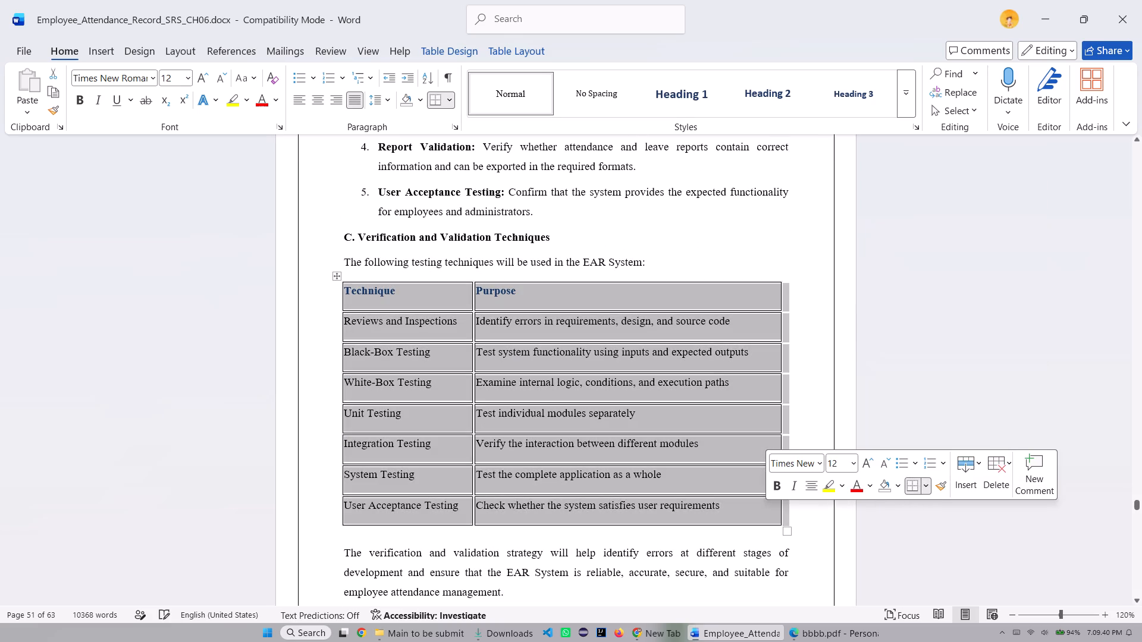
click(807, 376)
Remove the outside borders from the whole positive and negative test case table in section 6.2 Black-Box Testing.
scroll(518, 359, down, 7)
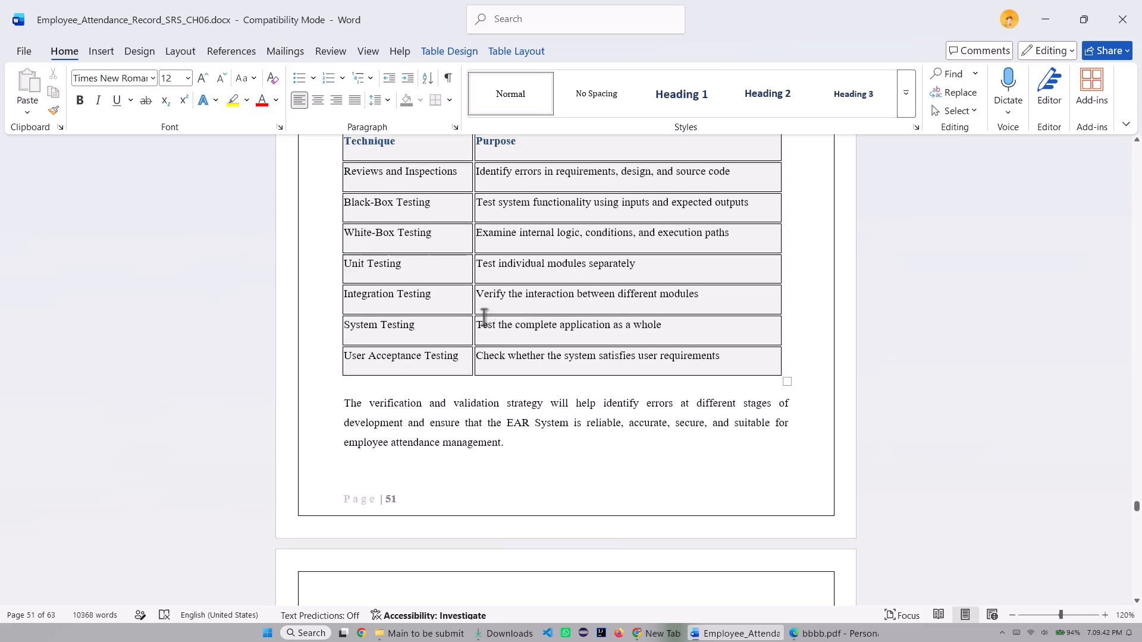
scroll(466, 283, down, 7)
scroll(525, 257, down, 6)
scroll(541, 267, down, 16)
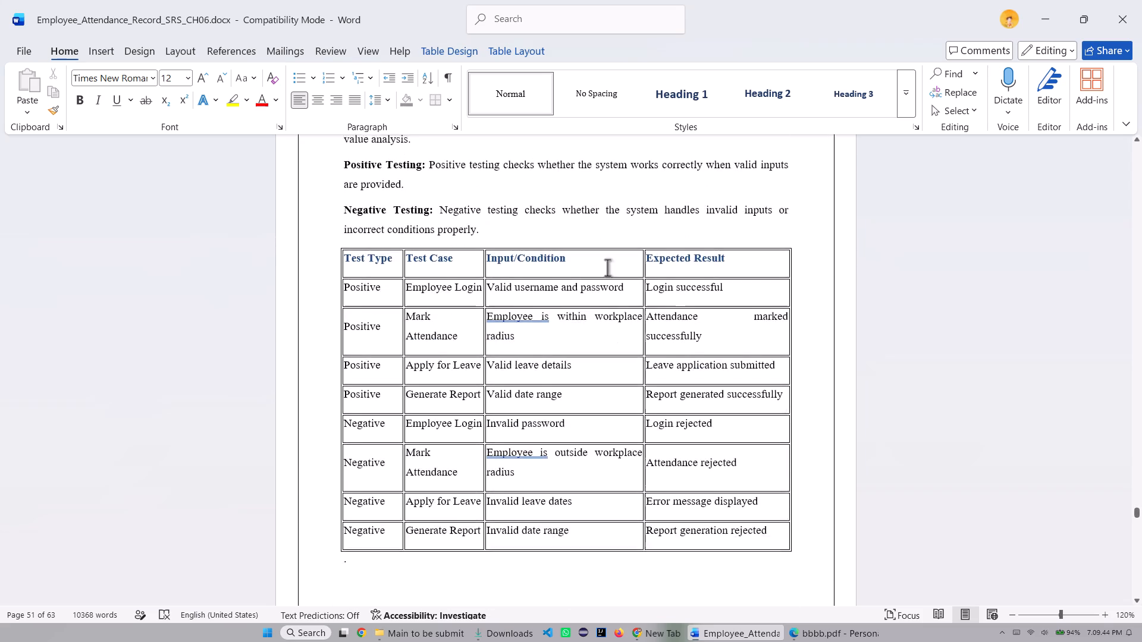
scroll(425, 280, down, 1)
drag(344, 214, 621, 230)
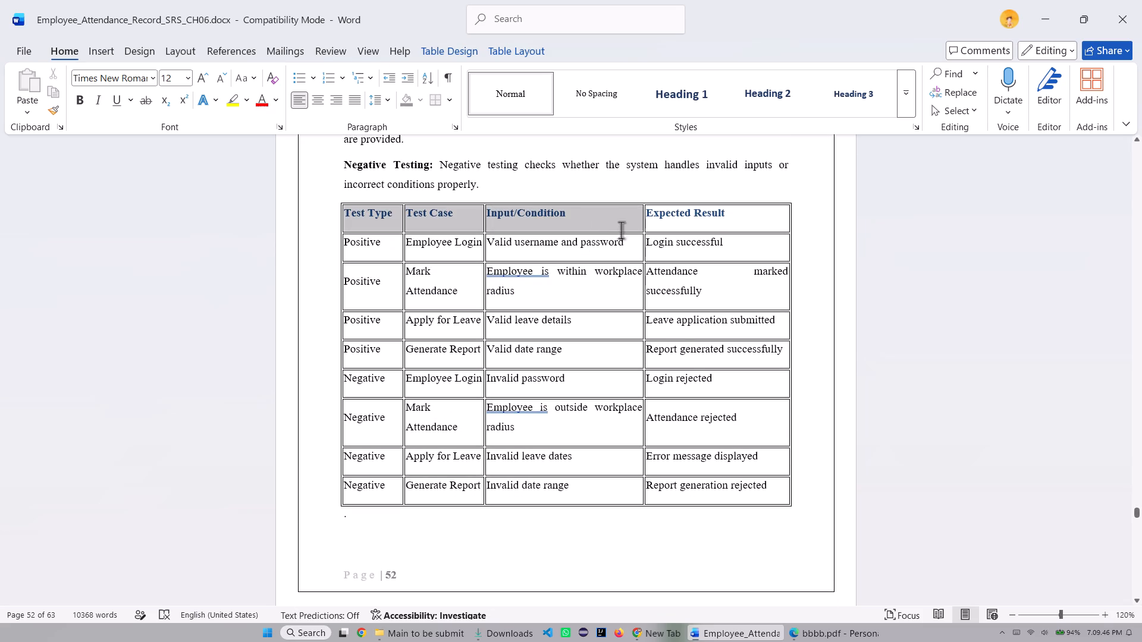
drag(621, 230, 774, 427)
scroll(688, 350, down, 3)
scroll(776, 423, down, 3)
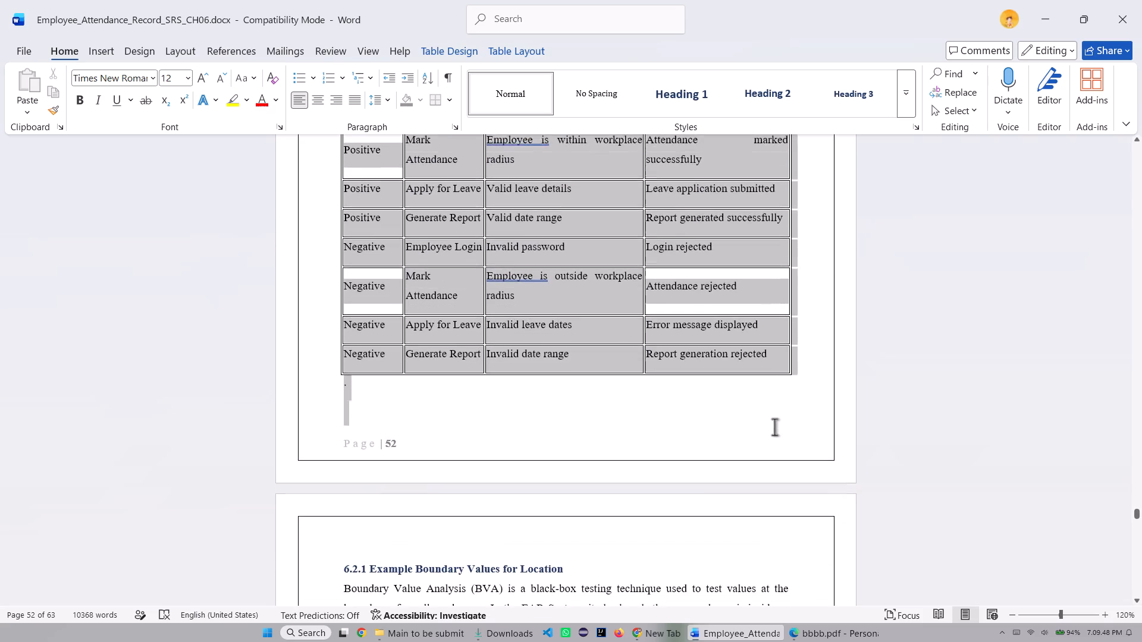
drag(774, 427, 773, 355)
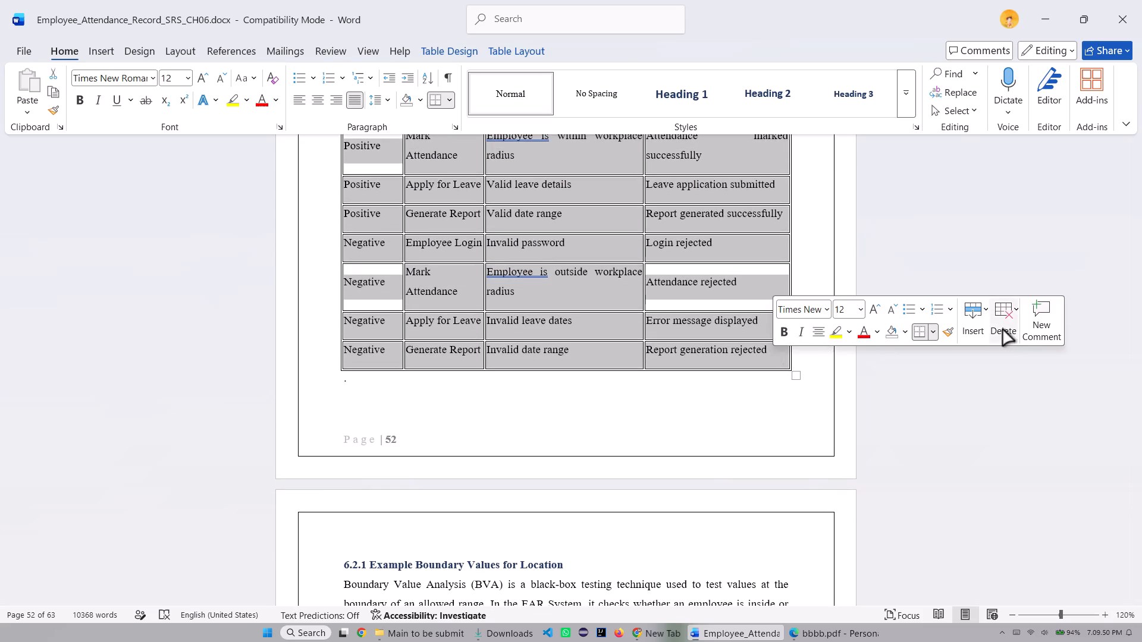
click(934, 329)
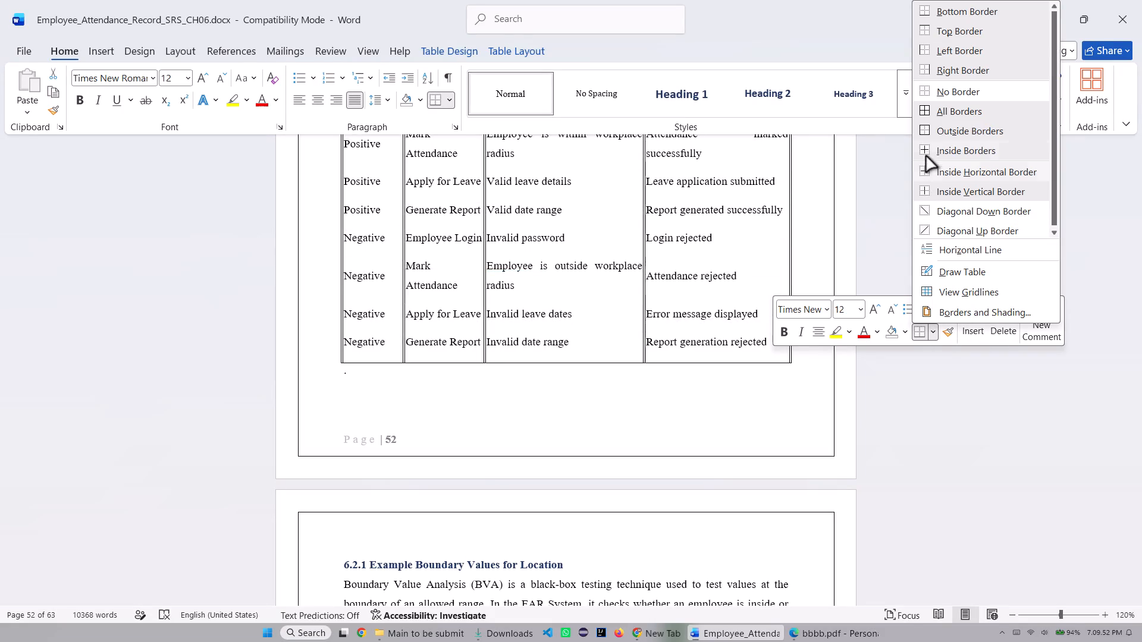
click(927, 128)
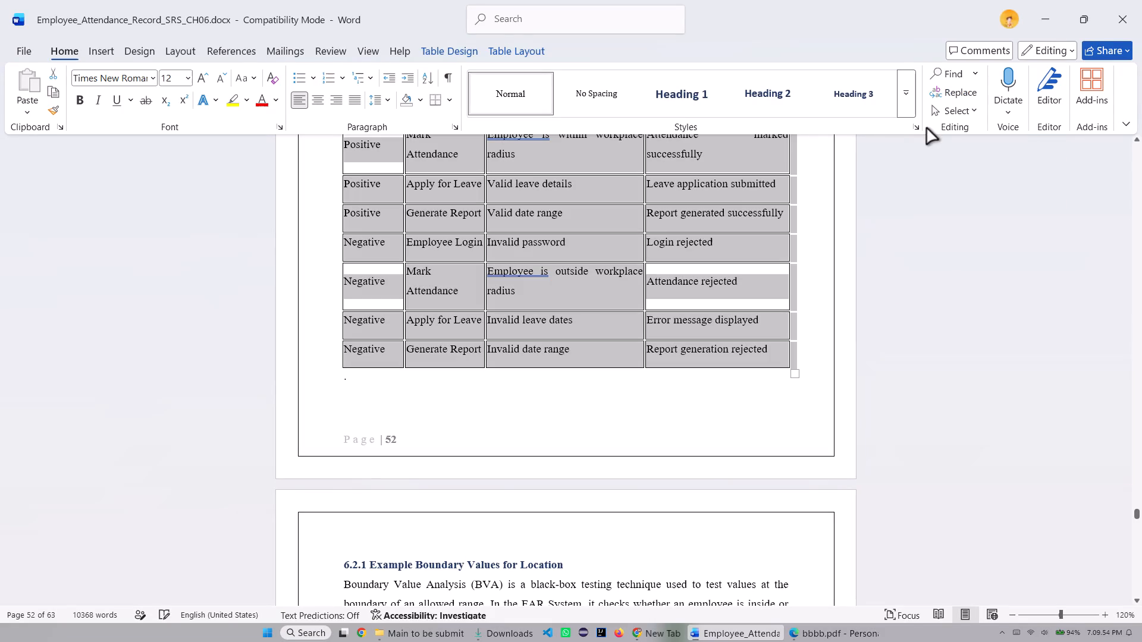
Apply a 5% pattern shading with automatic colour to the whole positive and negative test case table.
right_click(773, 348)
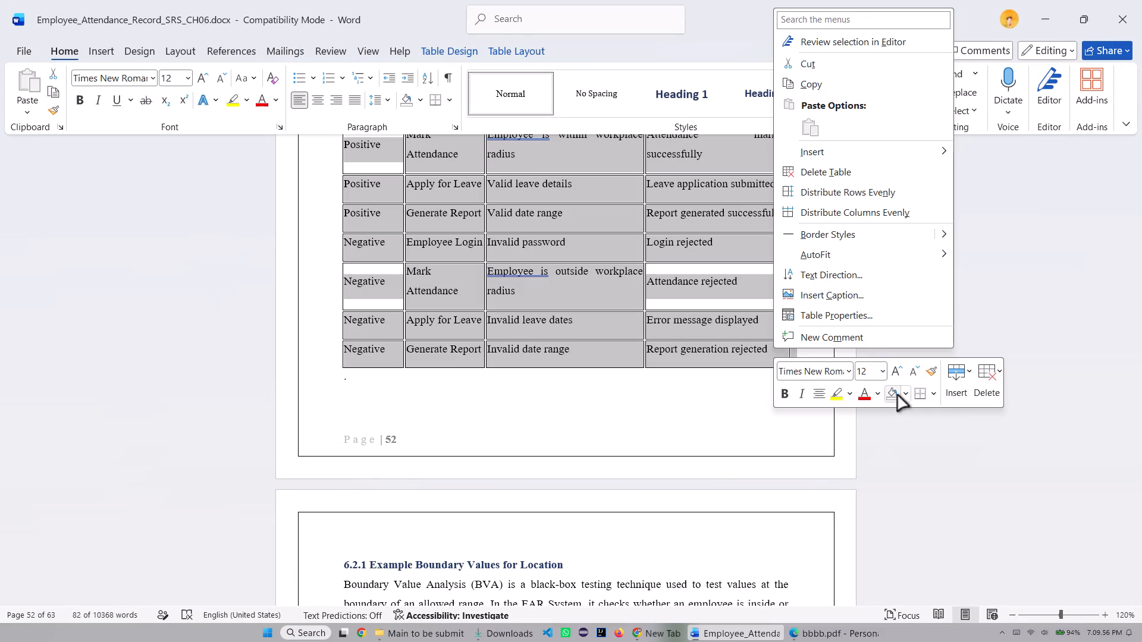
click(921, 395)
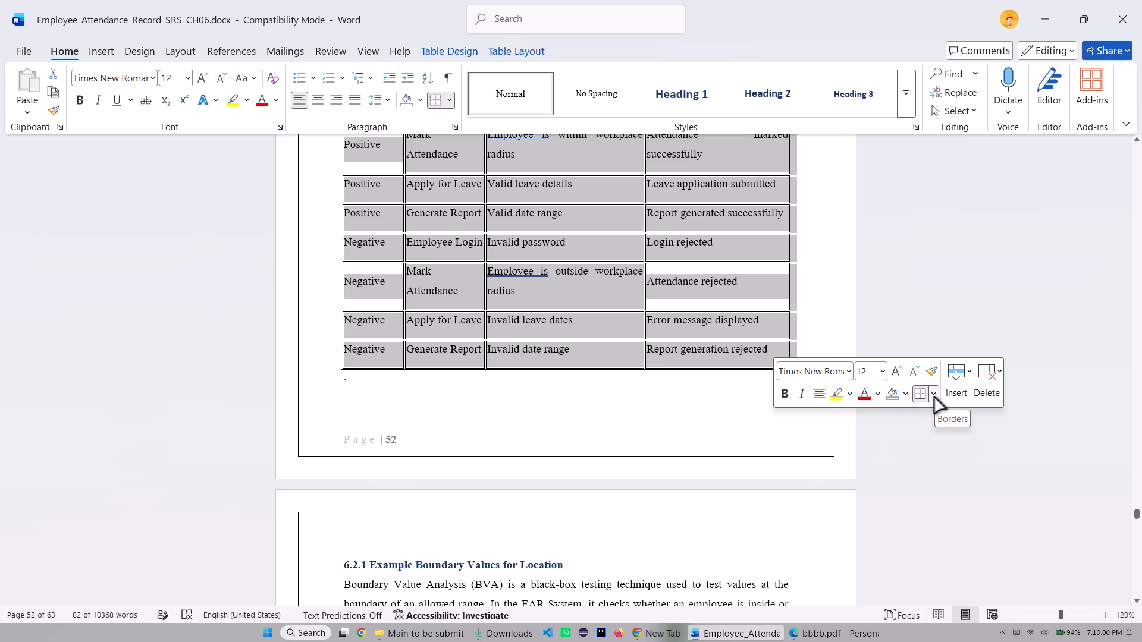
click(935, 395)
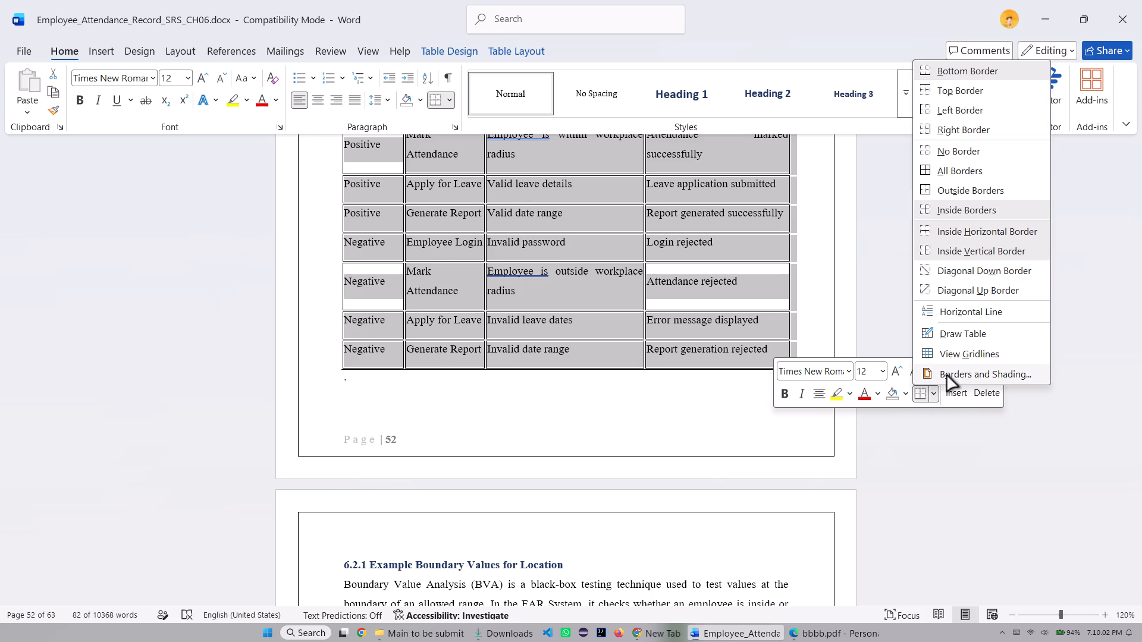
click(952, 376)
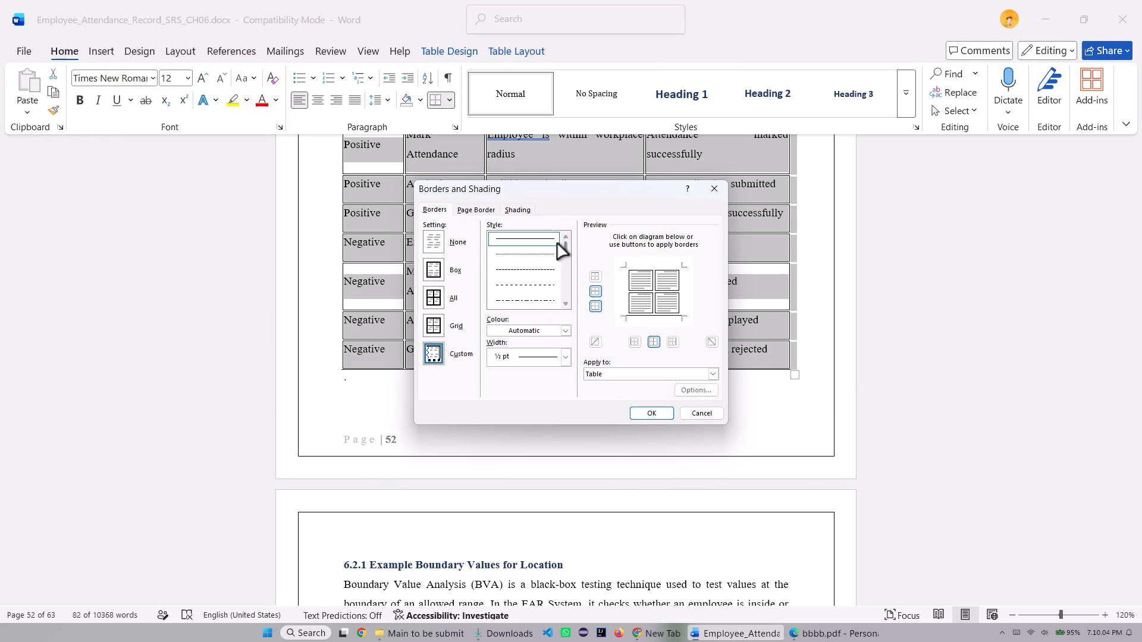
click(522, 212)
click(532, 272)
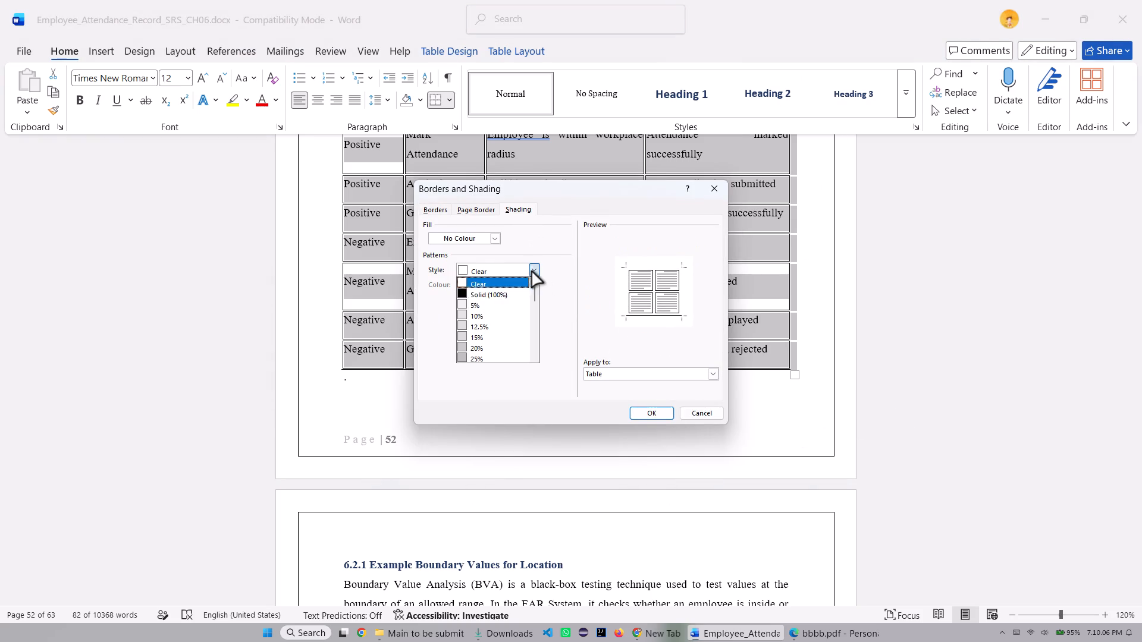
click(494, 307)
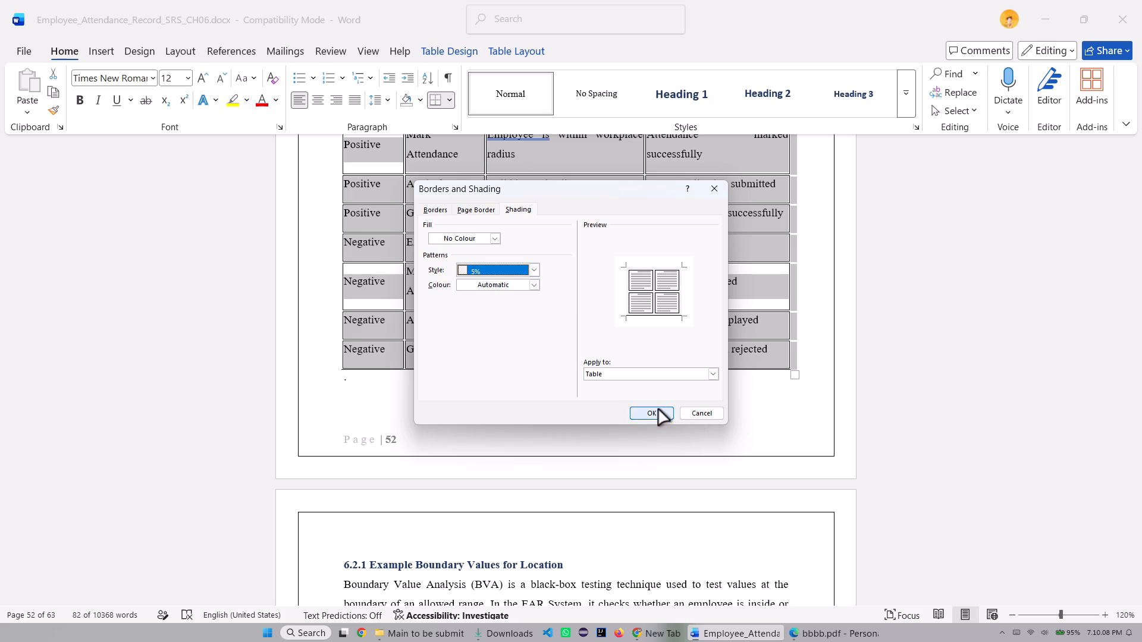
click(658, 410)
click(770, 411)
Delete the stray period below the positive and negative test case table and place the cursor in the empty paragraph beneath it.
scroll(658, 357, up, 8)
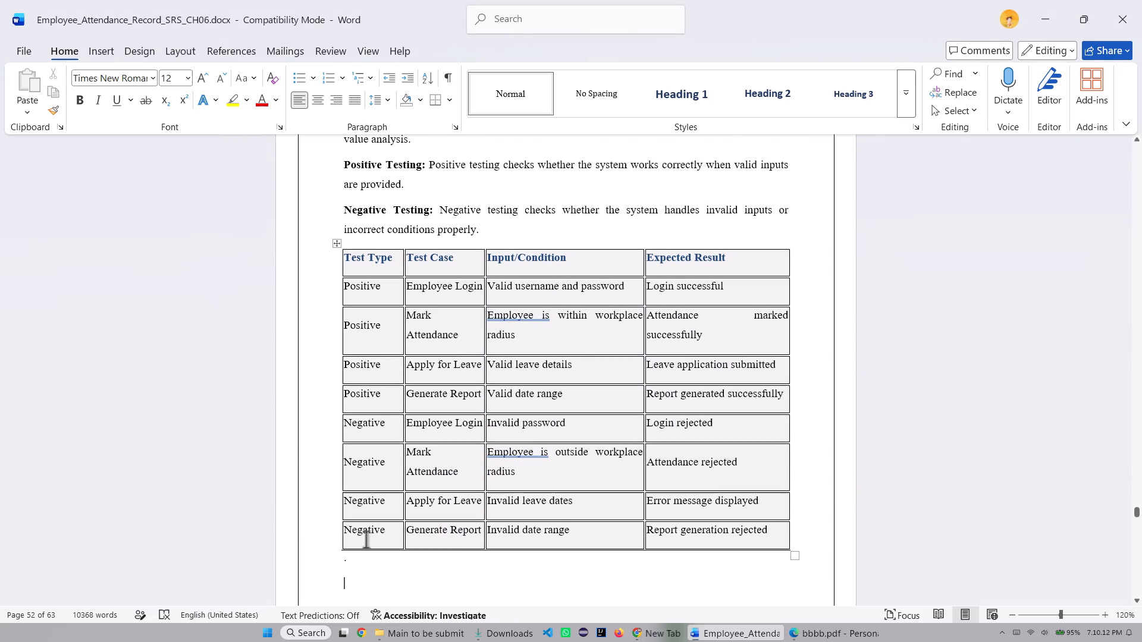
click(358, 557)
key(BackSpace)
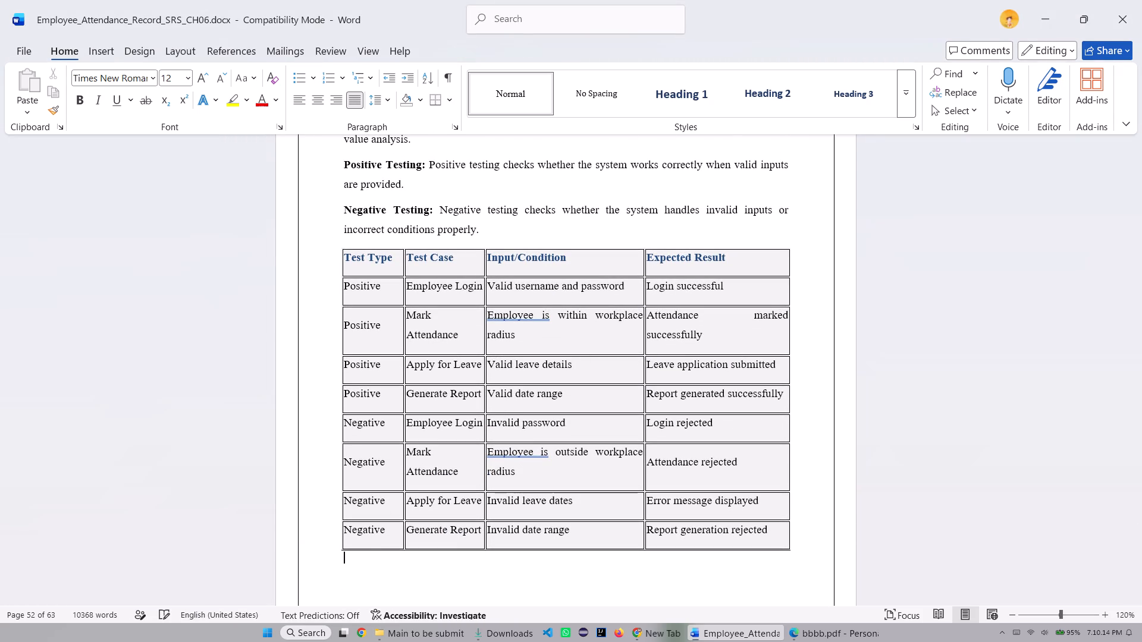
key(BackSpace)
key(BackSpace)
key(BackSpace)
key(BackSpace)
scroll(586, 356, down, 6)
click(625, 461)
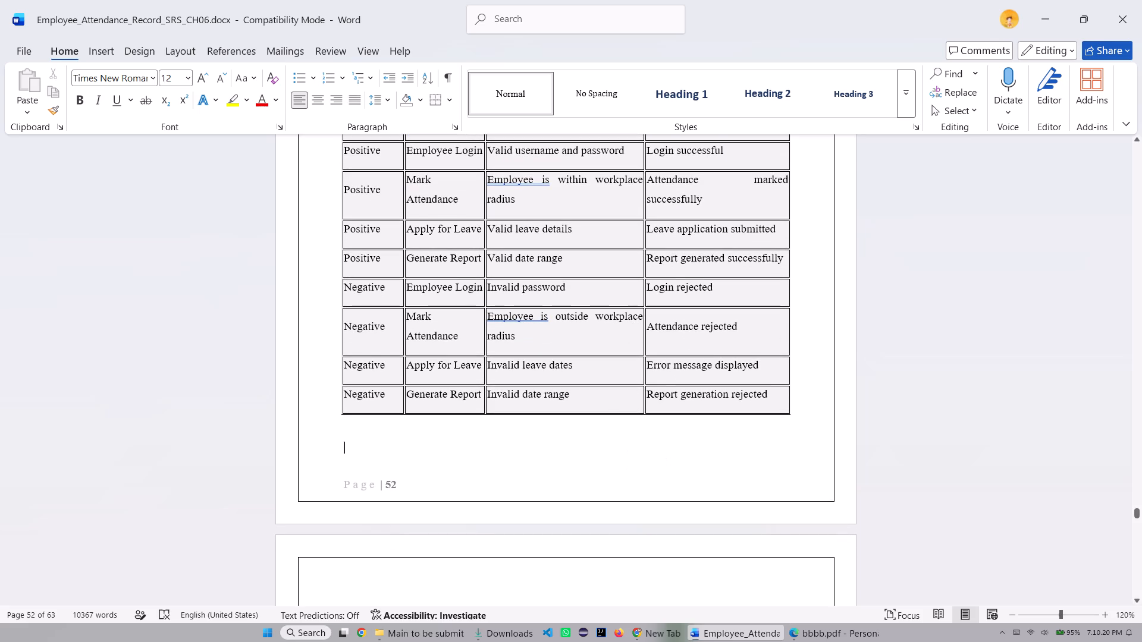
Remove the outside borders from the whole boundary value table in section 6.2.1, header row through TC-07.
scroll(571, 302, down, 20)
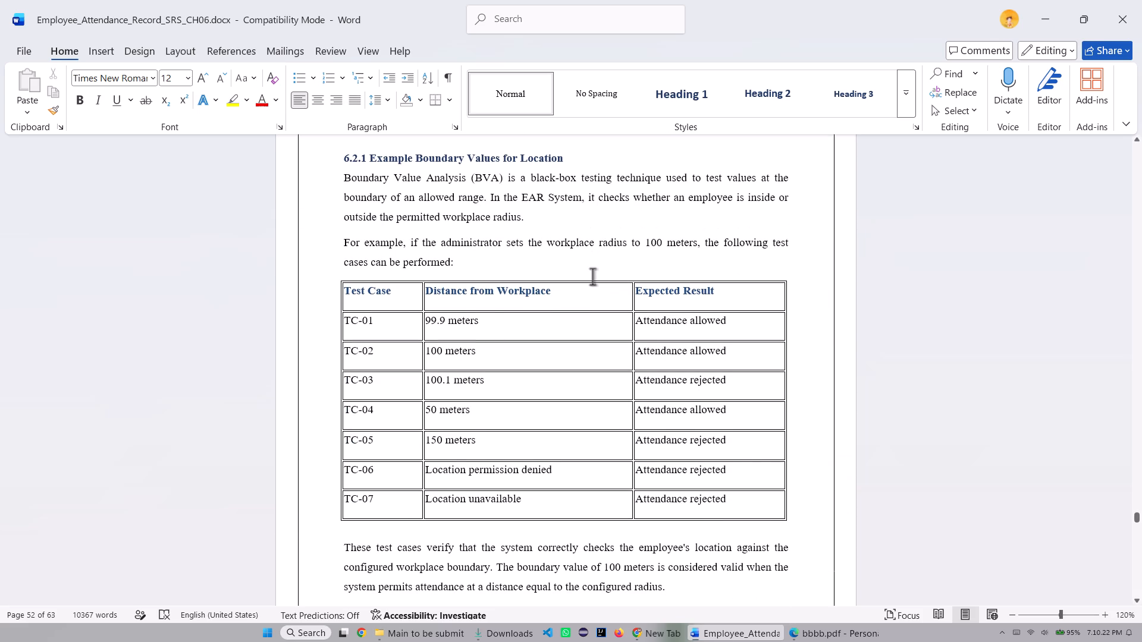
drag(346, 291, 700, 347)
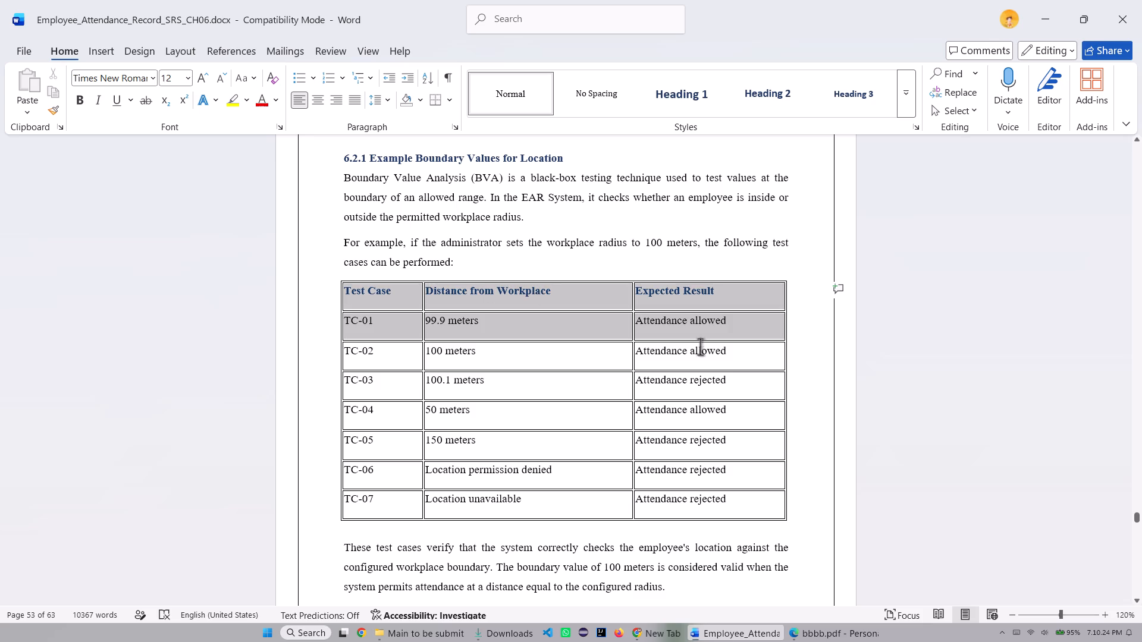
drag(700, 347, 758, 509)
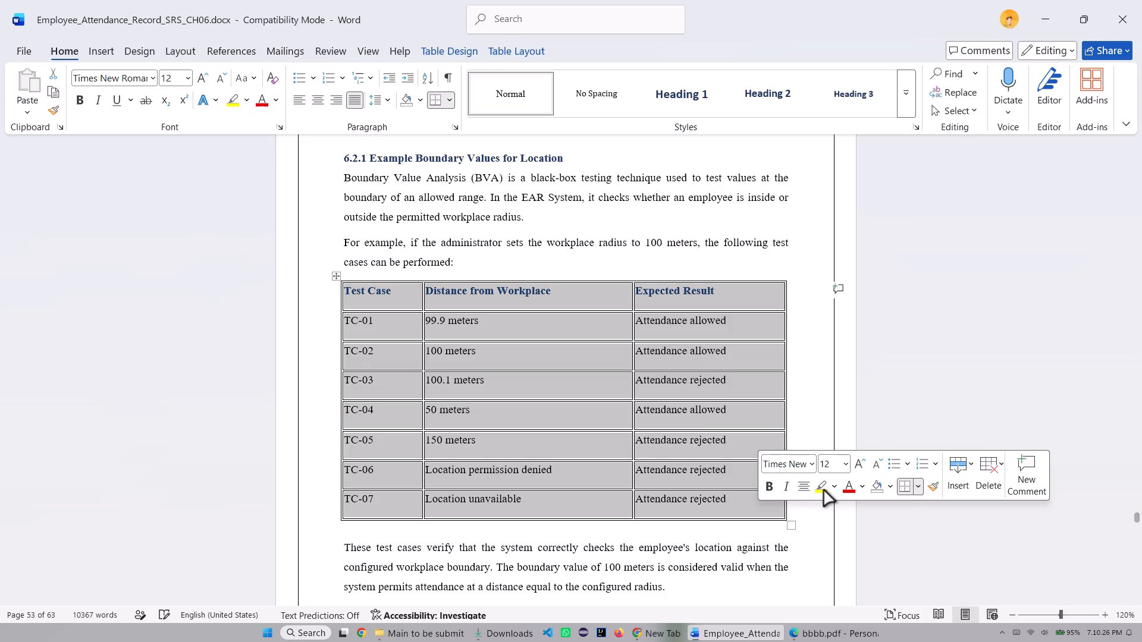
click(920, 486)
click(909, 282)
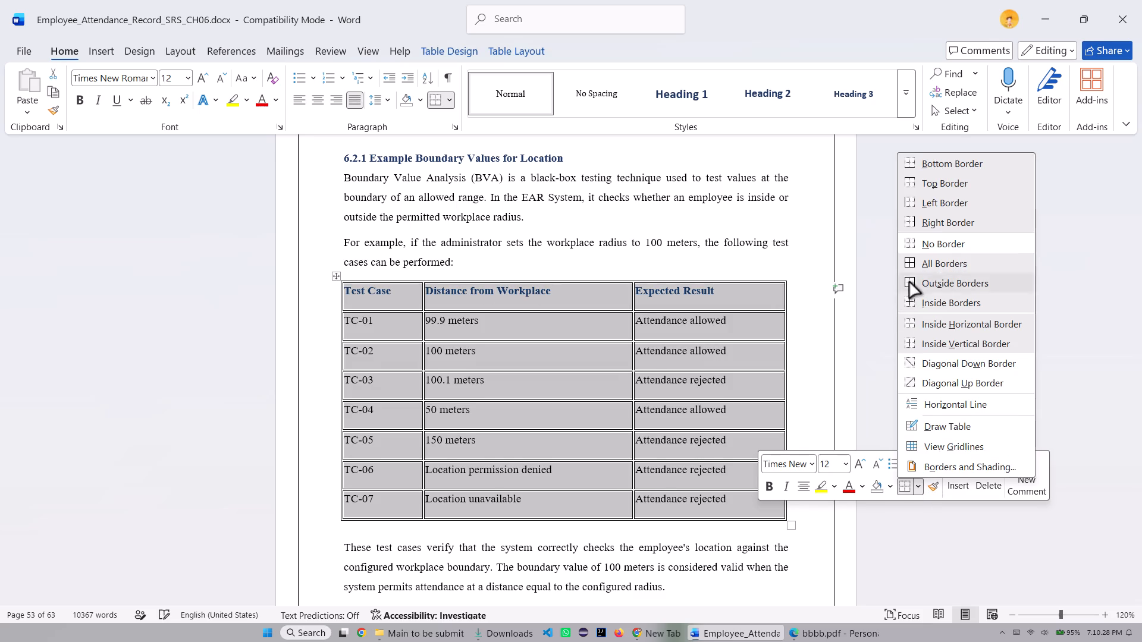
Apply a 5% pattern shading to the whole boundary value table in section 6.2.1 and deselect it.
click(923, 485)
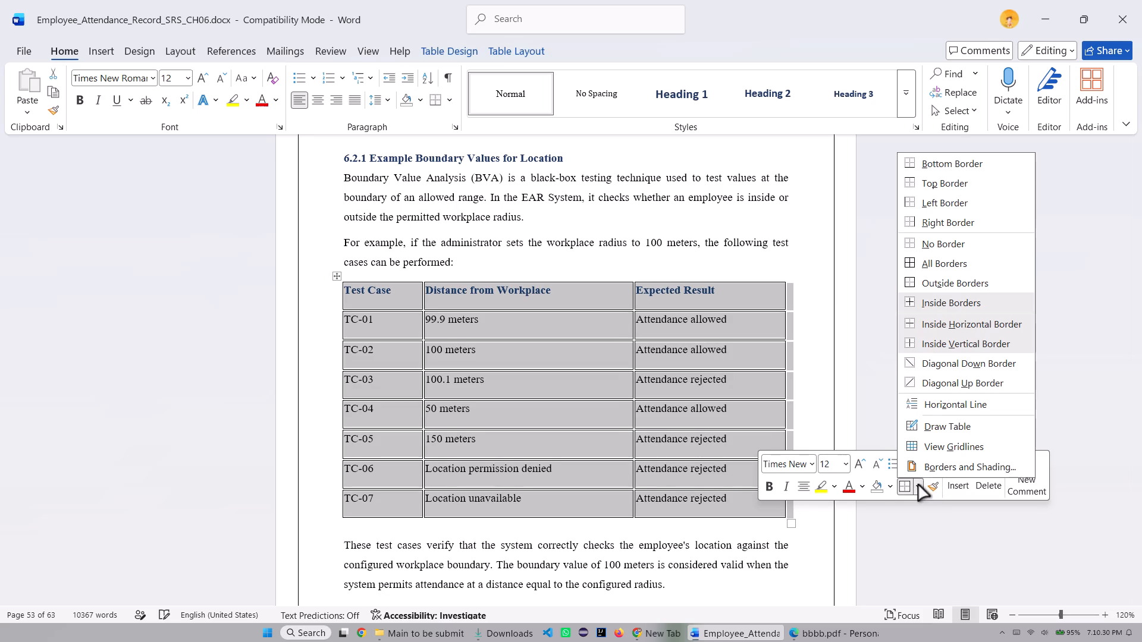
click(927, 467)
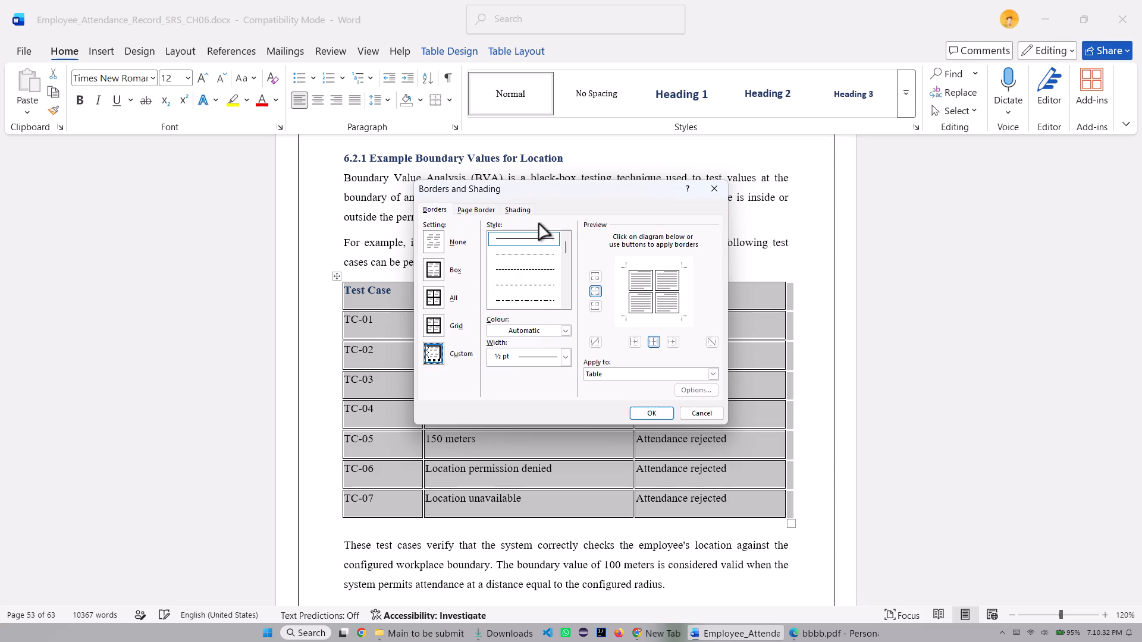
click(522, 209)
click(537, 270)
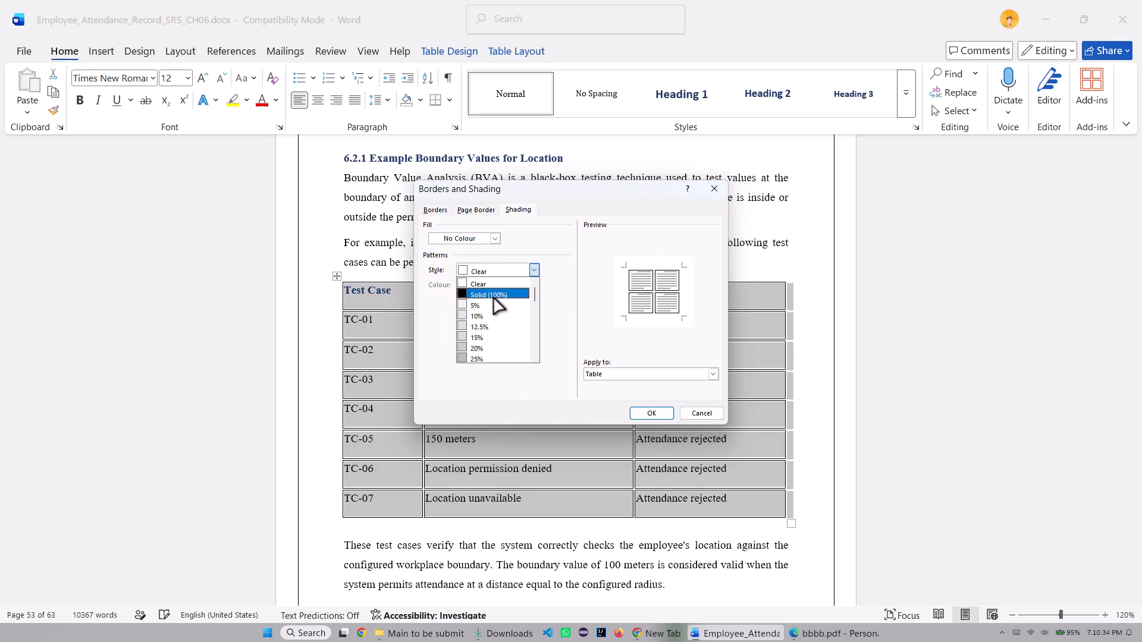
click(492, 300)
click(641, 414)
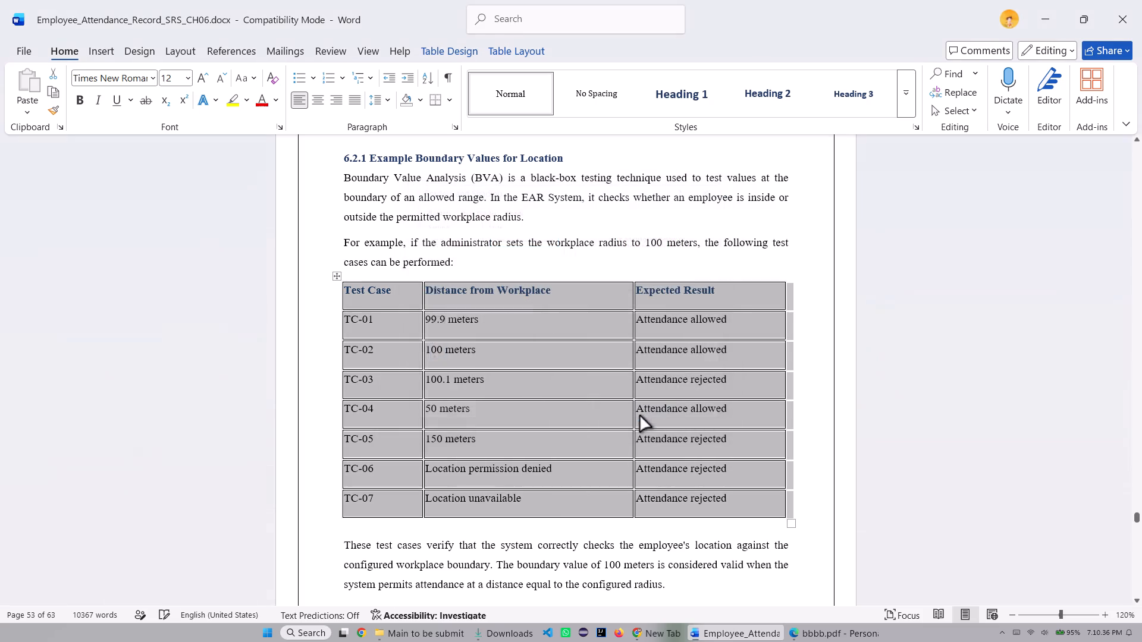
scroll(603, 339, down, 6)
click(803, 365)
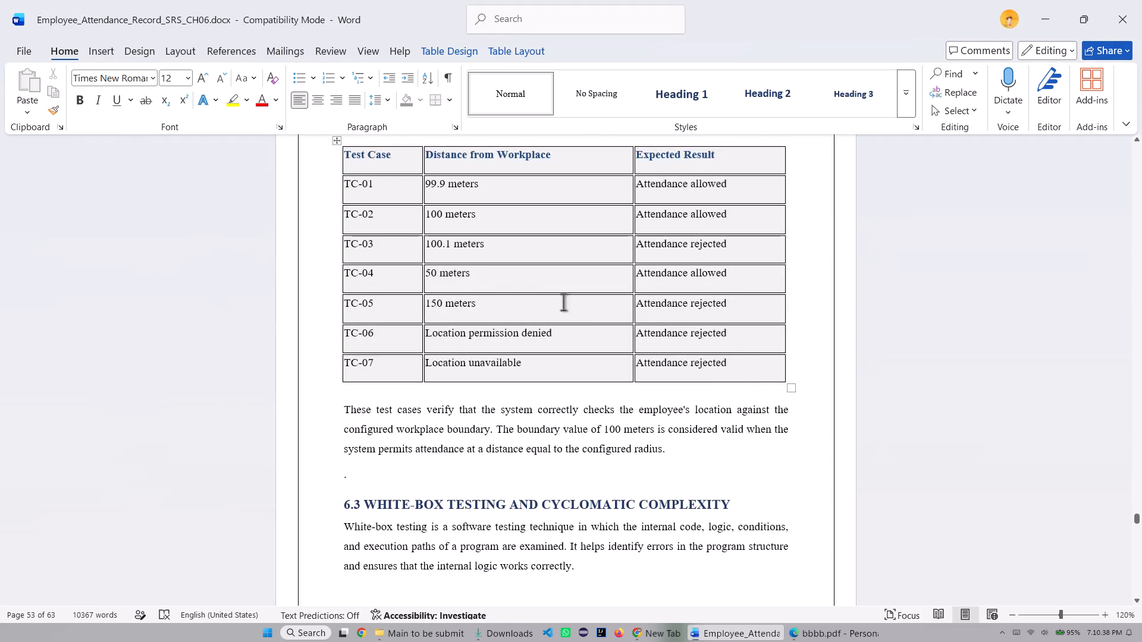
Remove the outside borders from the whole Independent Paths and Test Cases table in section 6.3.
scroll(494, 297, down, 5)
scroll(575, 261, down, 20)
scroll(575, 261, down, 14)
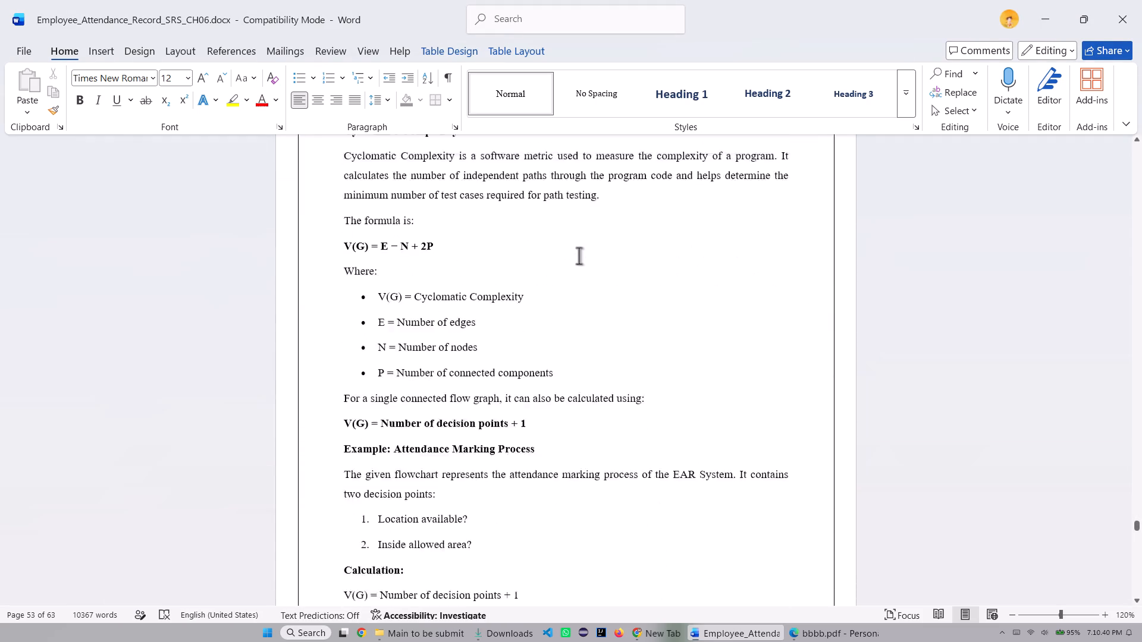
scroll(579, 256, down, 20)
scroll(579, 256, down, 1)
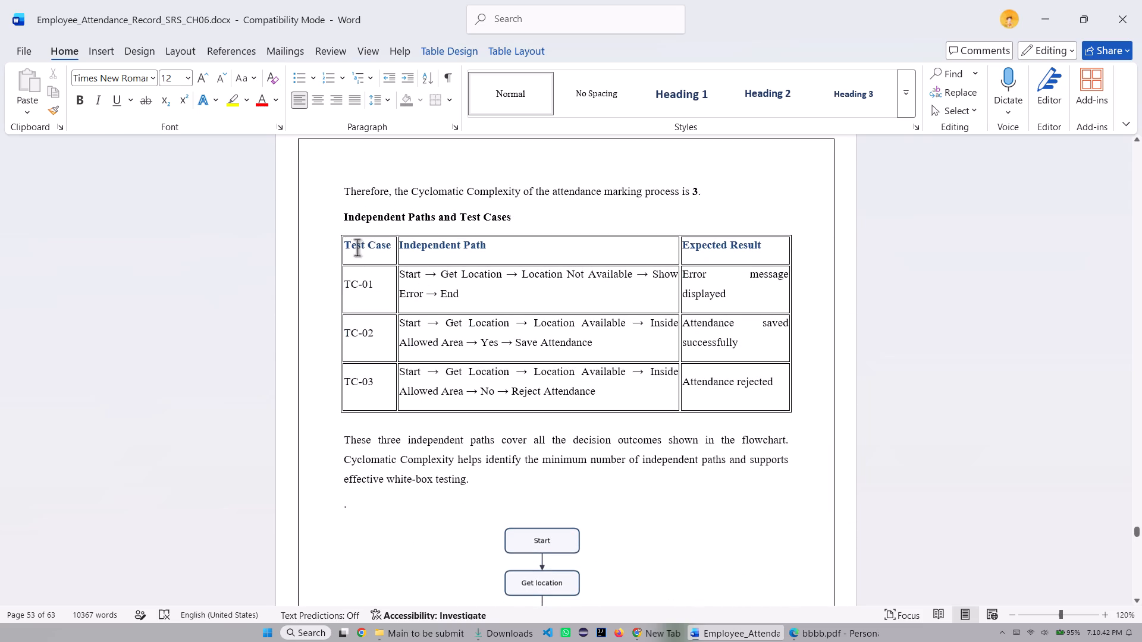
drag(344, 245, 749, 392)
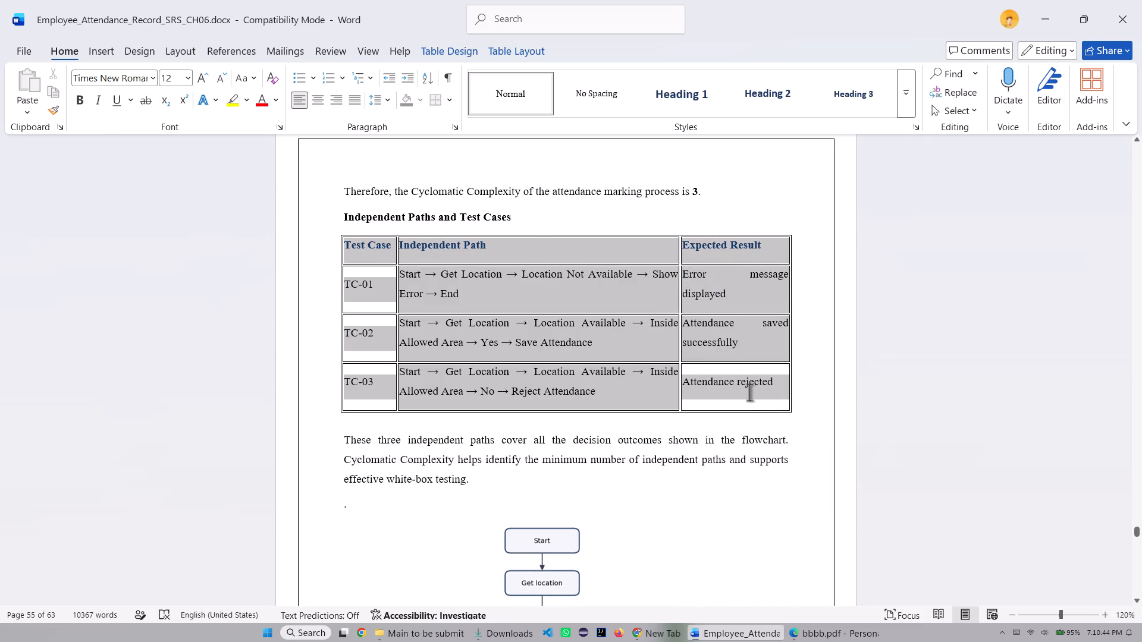
drag(749, 392, 749, 393)
click(911, 369)
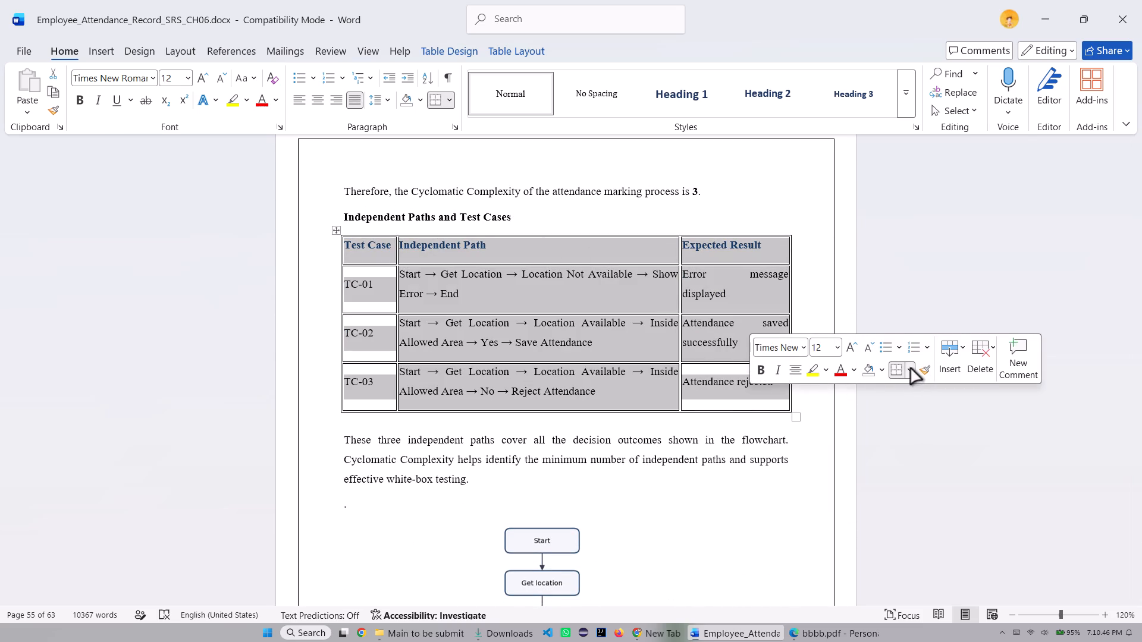
click(901, 164)
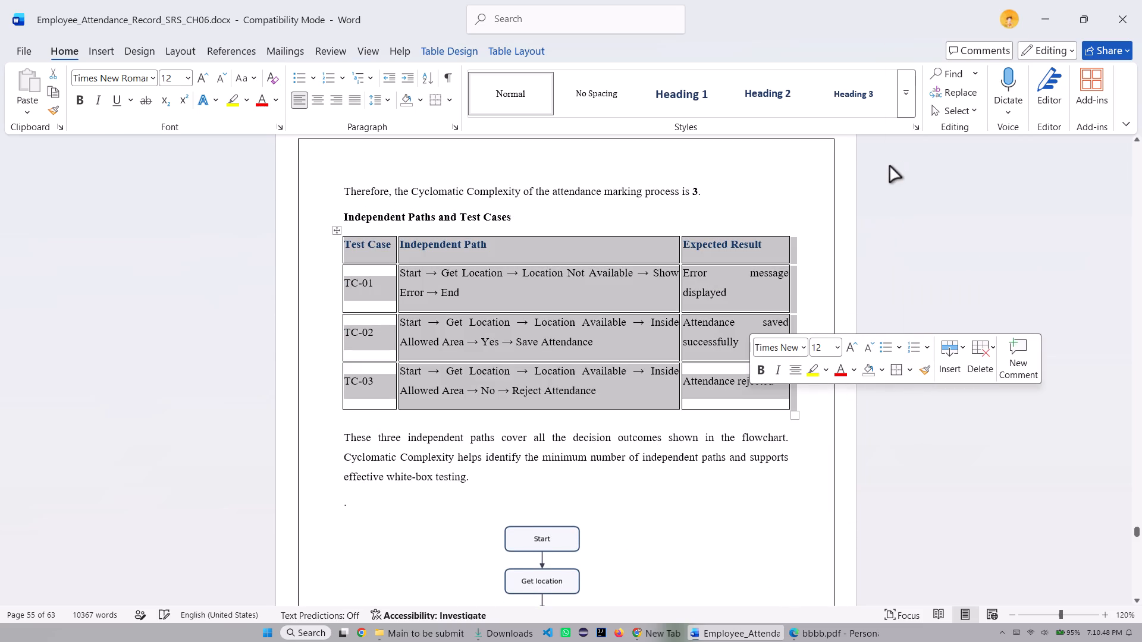
Apply a 5% pattern shading to the whole Independent Paths and Test Cases table and deselect it.
click(909, 372)
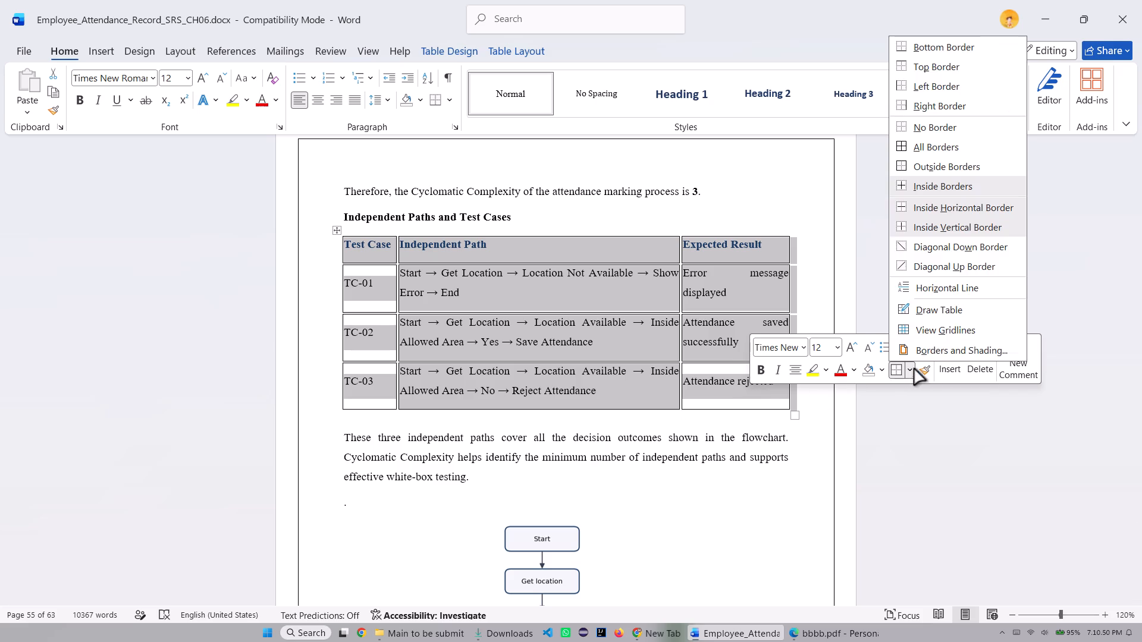
click(946, 355)
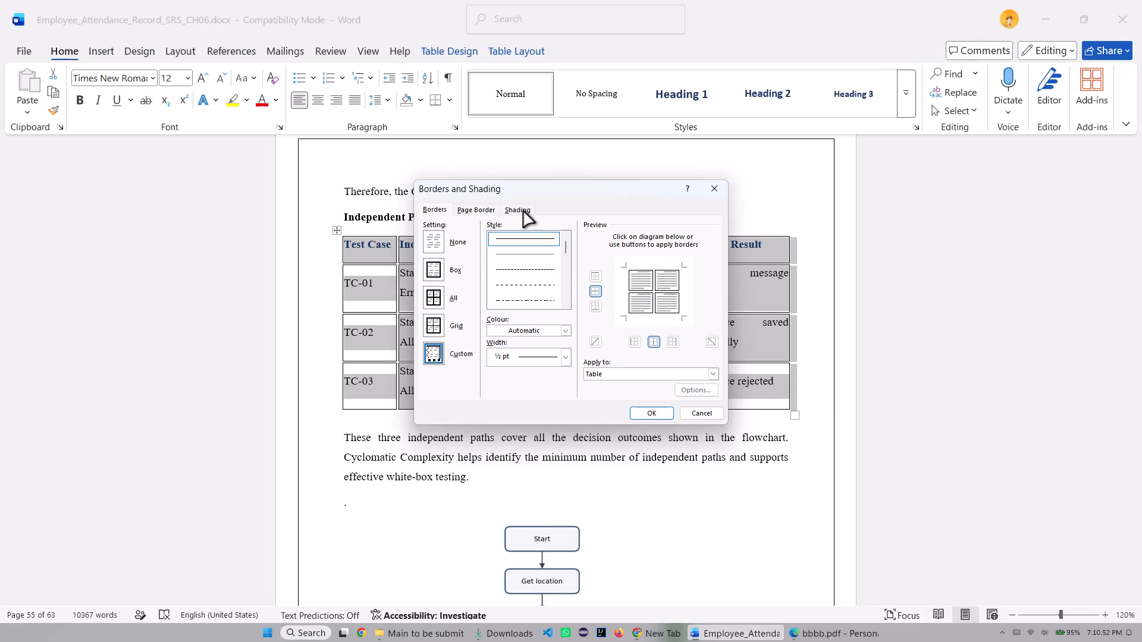
click(523, 212)
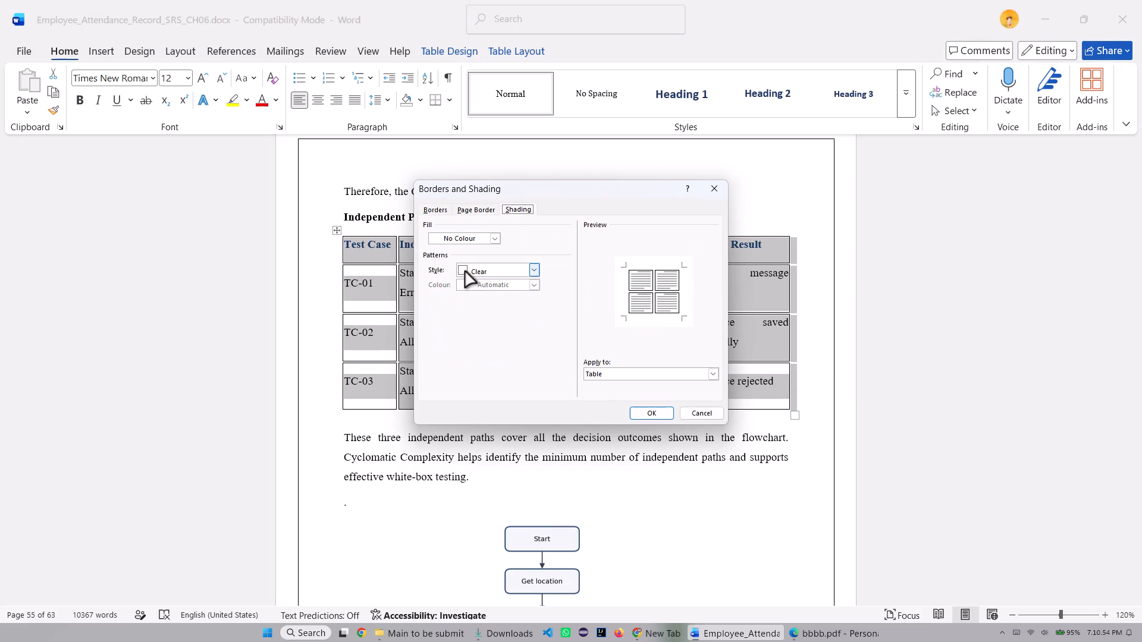
click(538, 271)
click(504, 301)
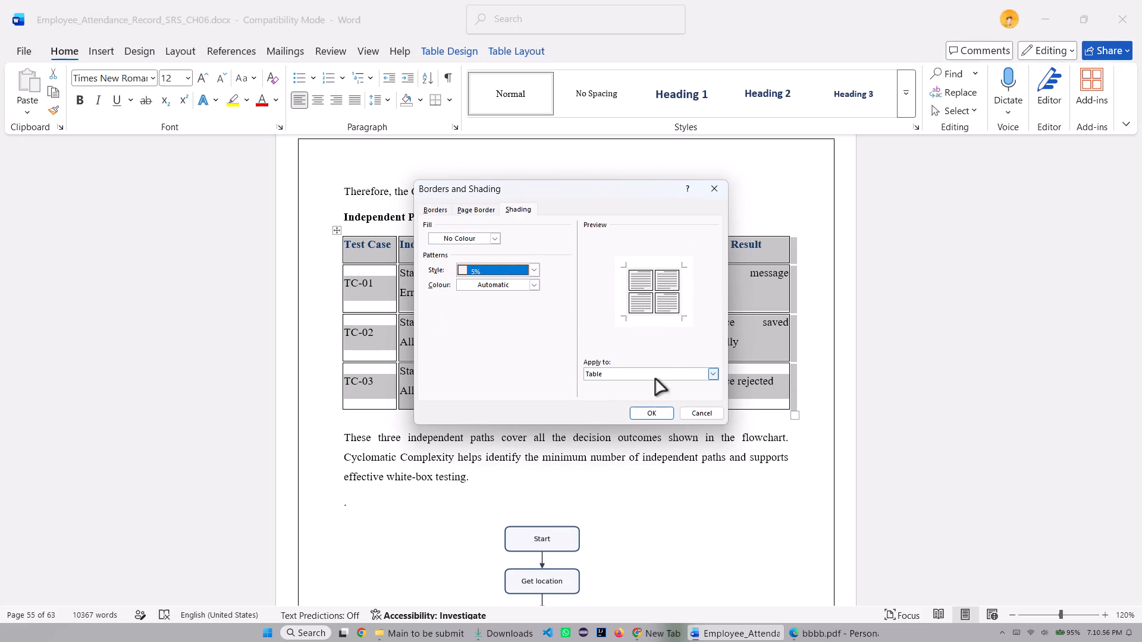
click(652, 412)
scroll(548, 301, down, 3)
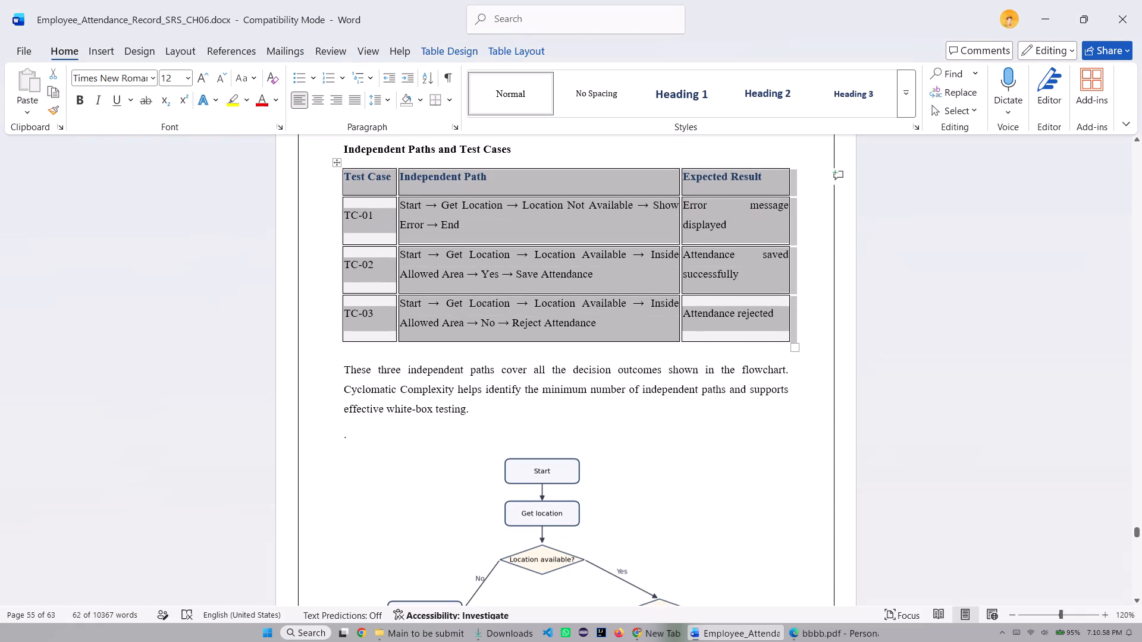
click(725, 459)
Remove the outside borders from the whole Difference Between Unit, Integration and System Testing table in section 6.4.
scroll(641, 310, down, 20)
scroll(641, 310, down, 16)
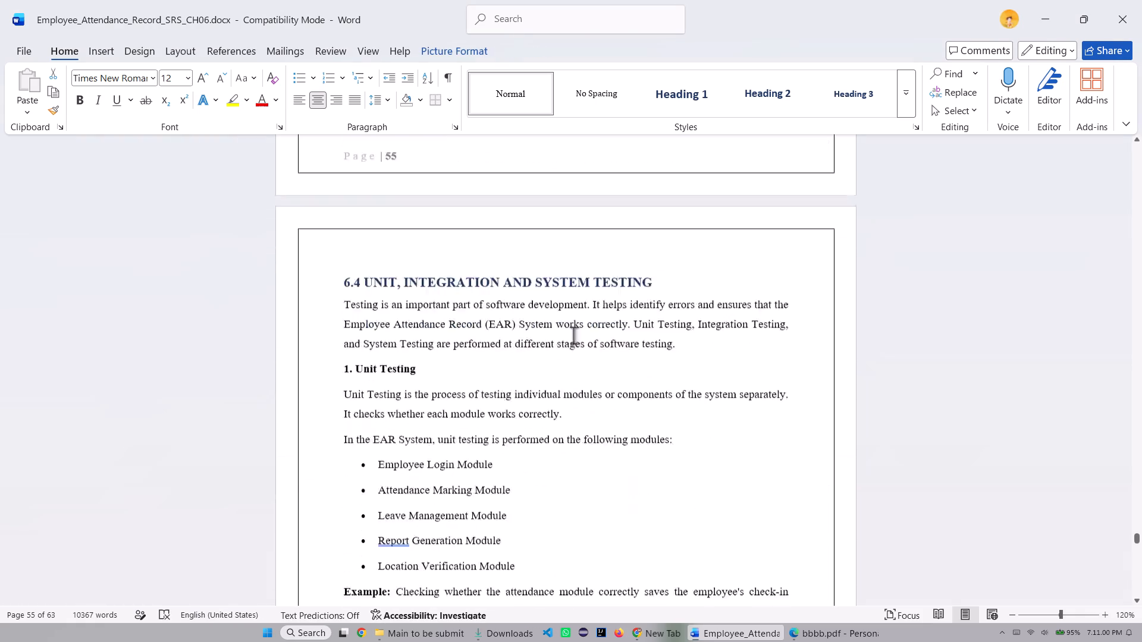
scroll(573, 335, down, 20)
scroll(573, 335, down, 19)
scroll(559, 309, down, 6)
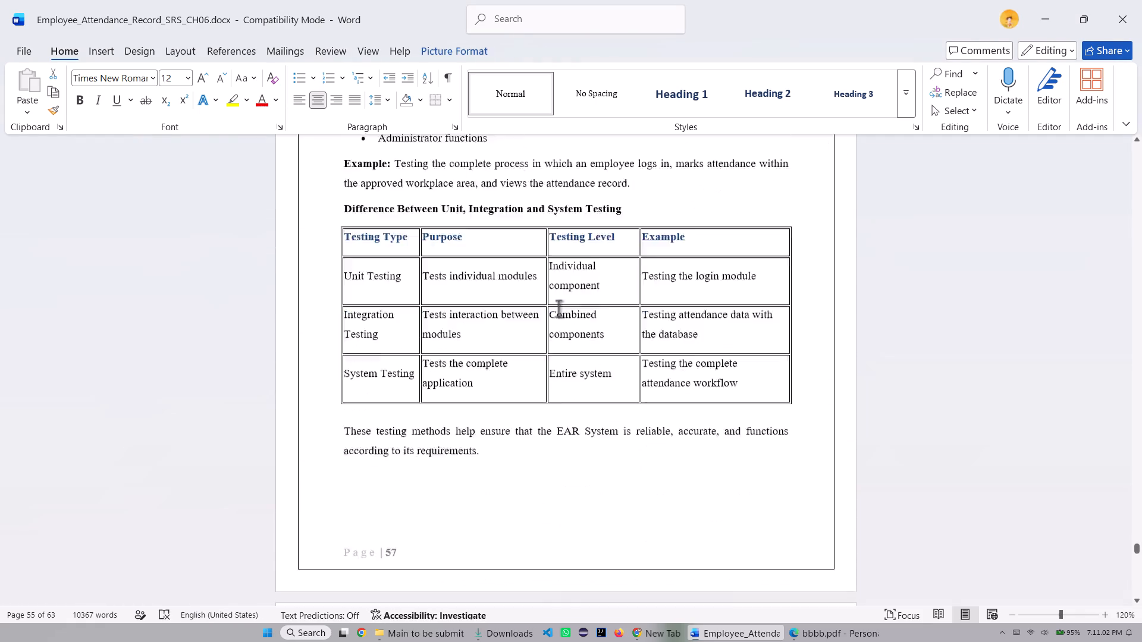
scroll(405, 224, up, 2)
drag(344, 182, 755, 354)
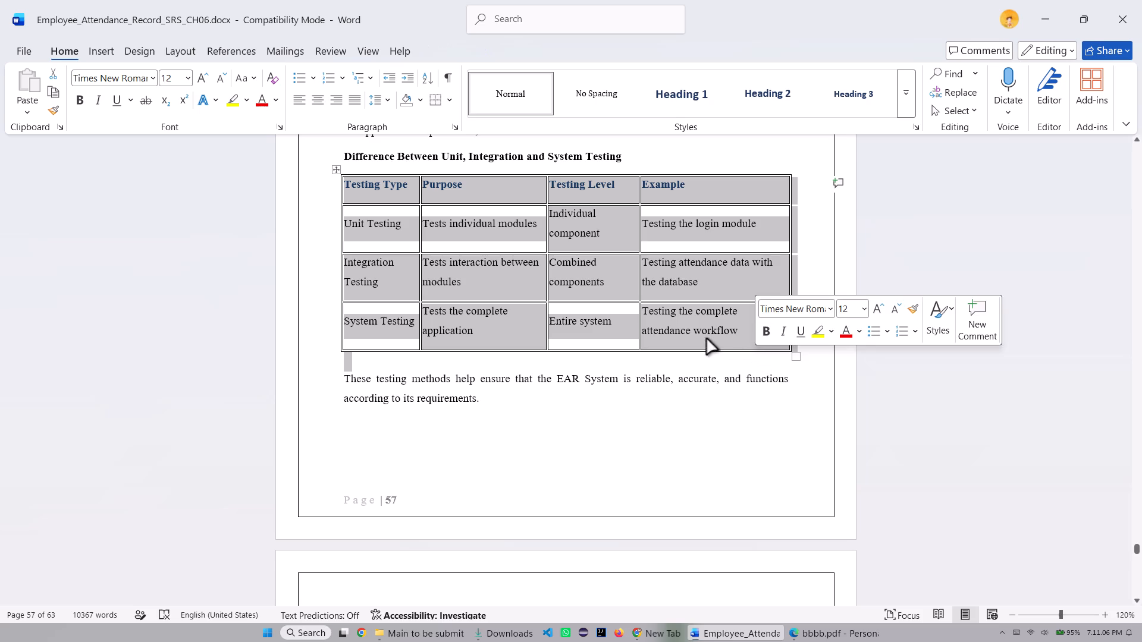
click(691, 335)
drag(343, 180, 576, 256)
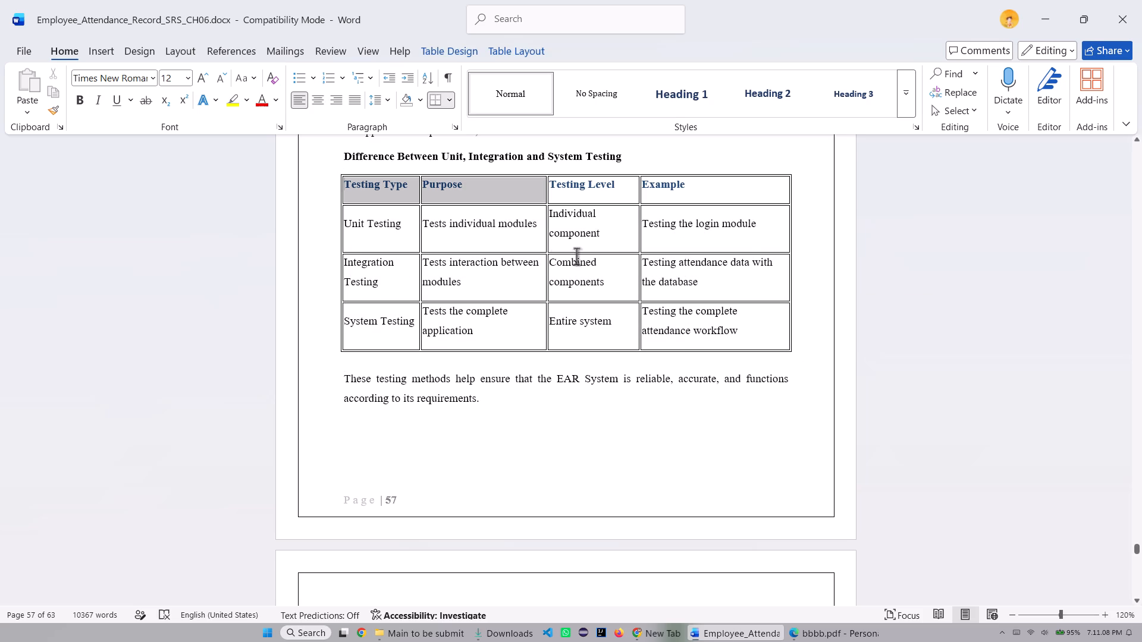
drag(576, 256, 739, 321)
right_click(741, 322)
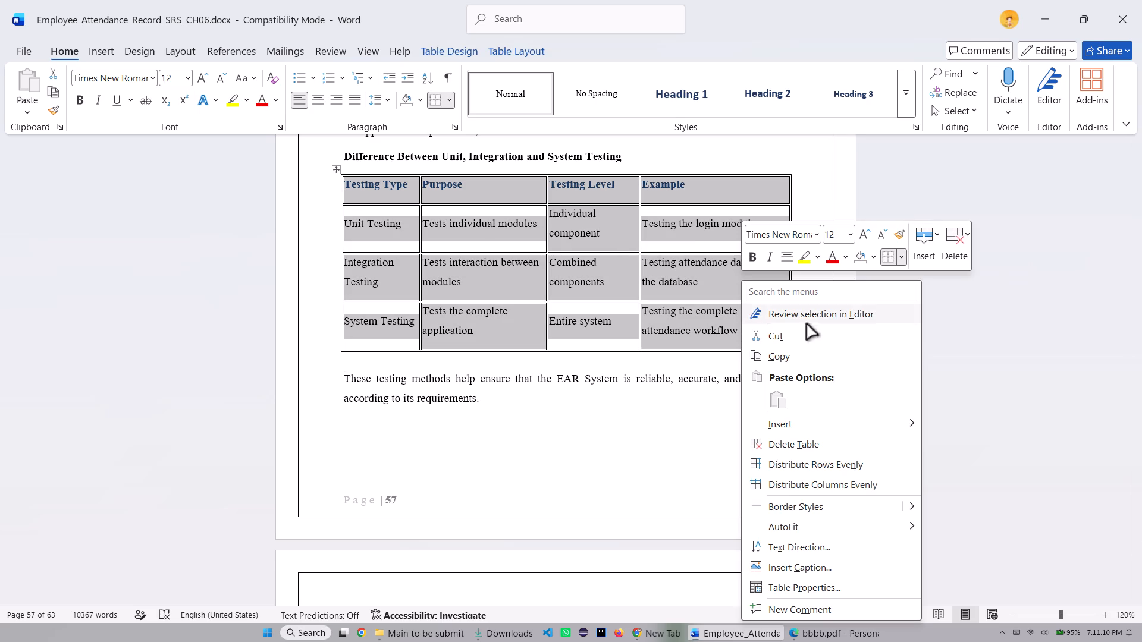
click(898, 260)
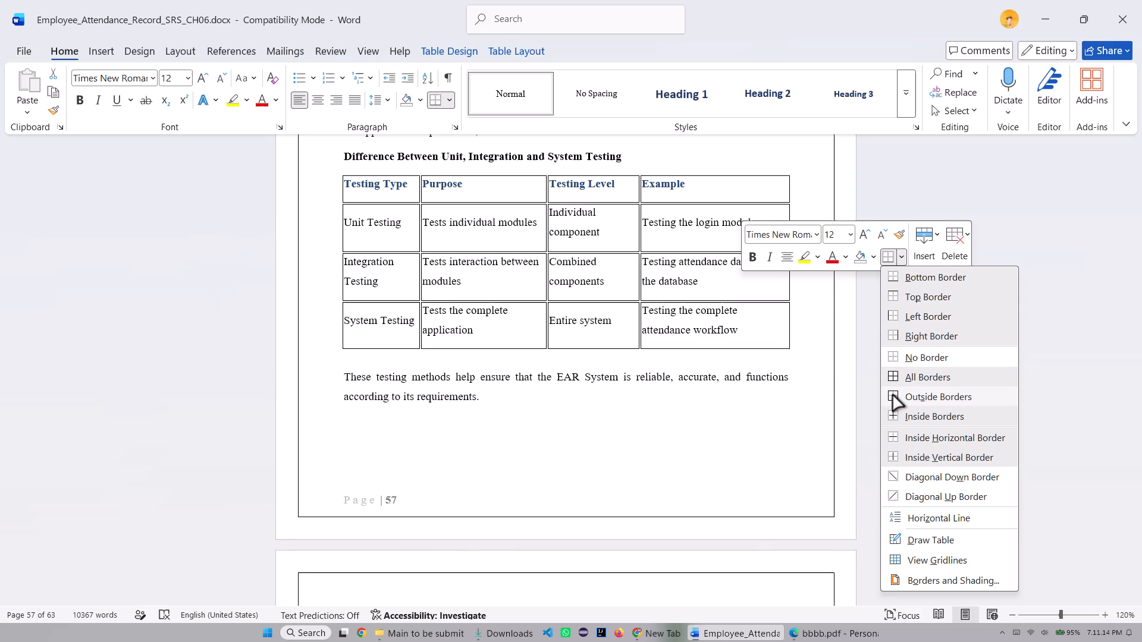
click(892, 395)
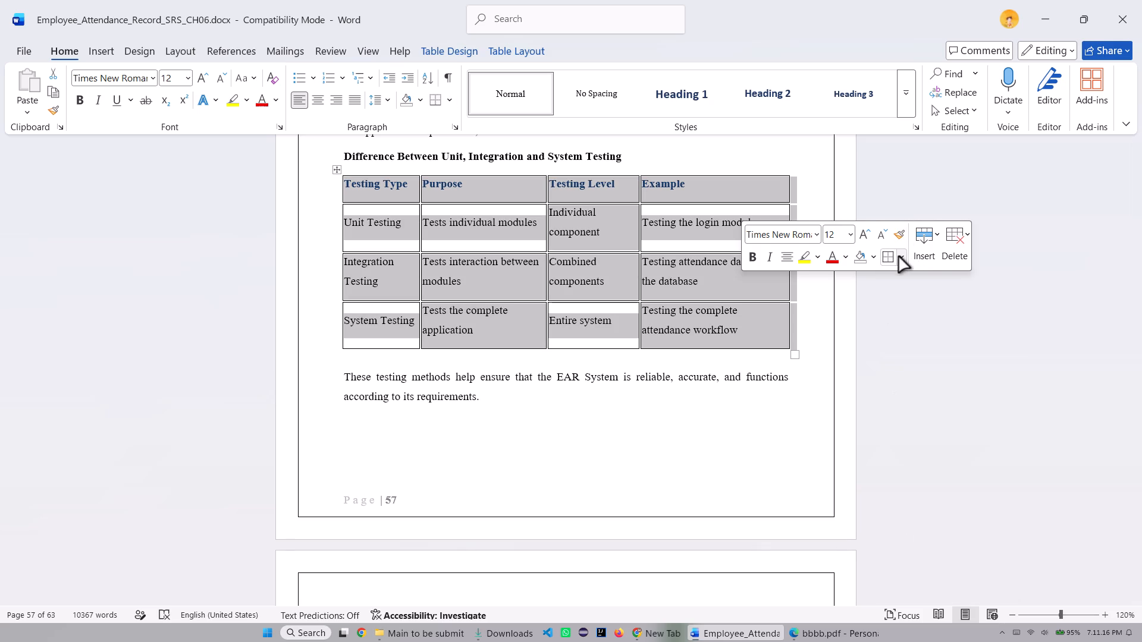
Apply a 5% pattern shading to the whole Difference Between Unit, Integration and System Testing table and deselect it.
click(899, 257)
click(906, 574)
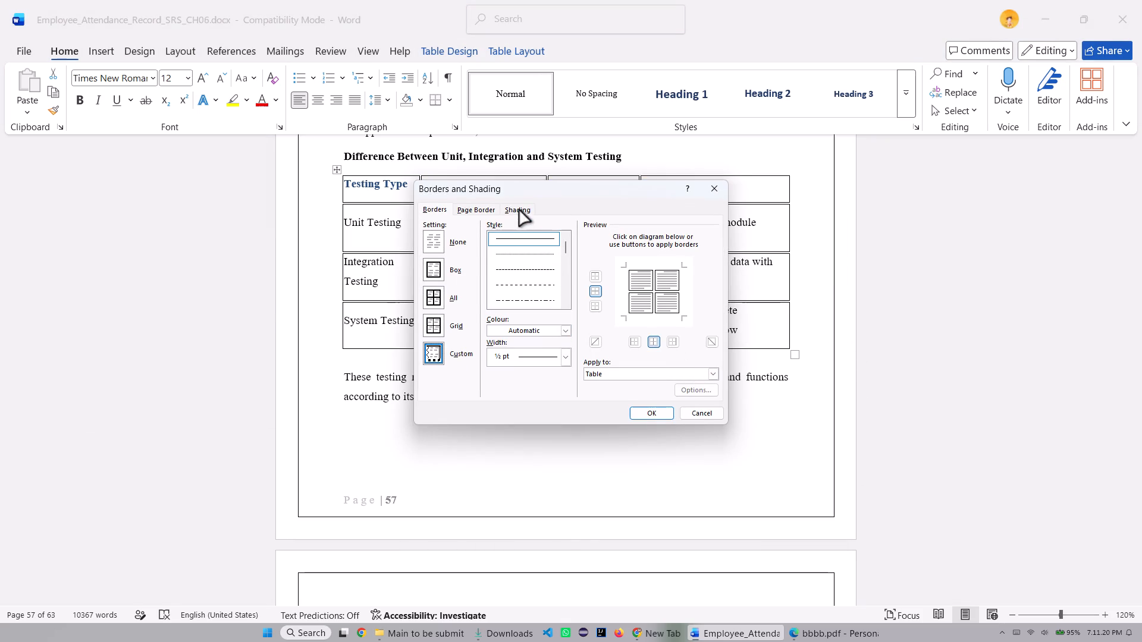
click(519, 207)
click(535, 275)
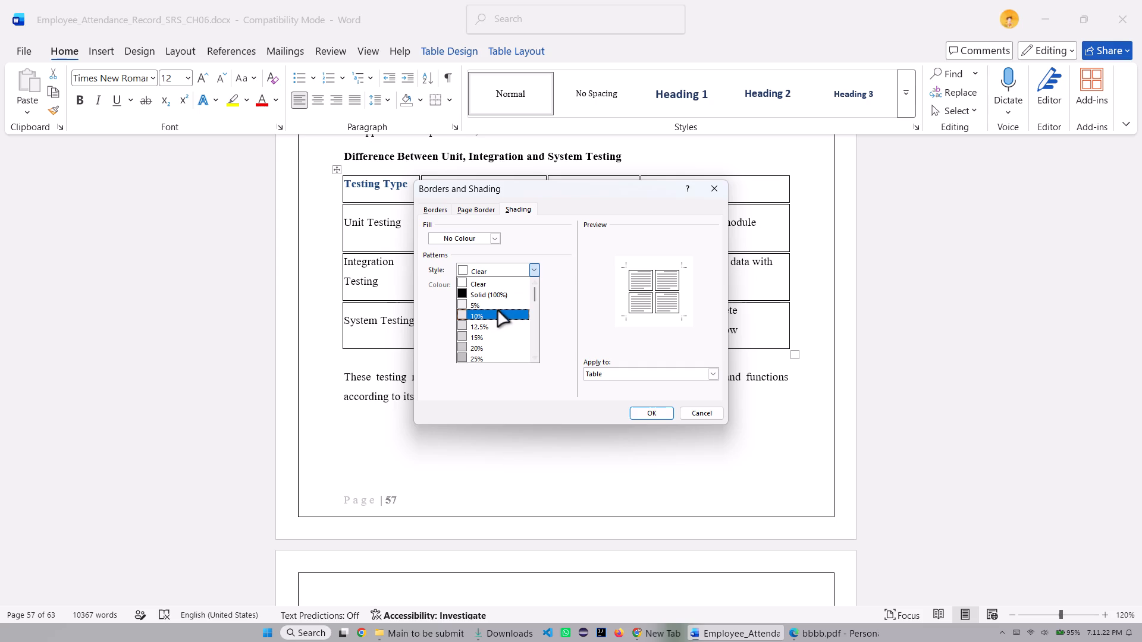
click(498, 308)
click(658, 413)
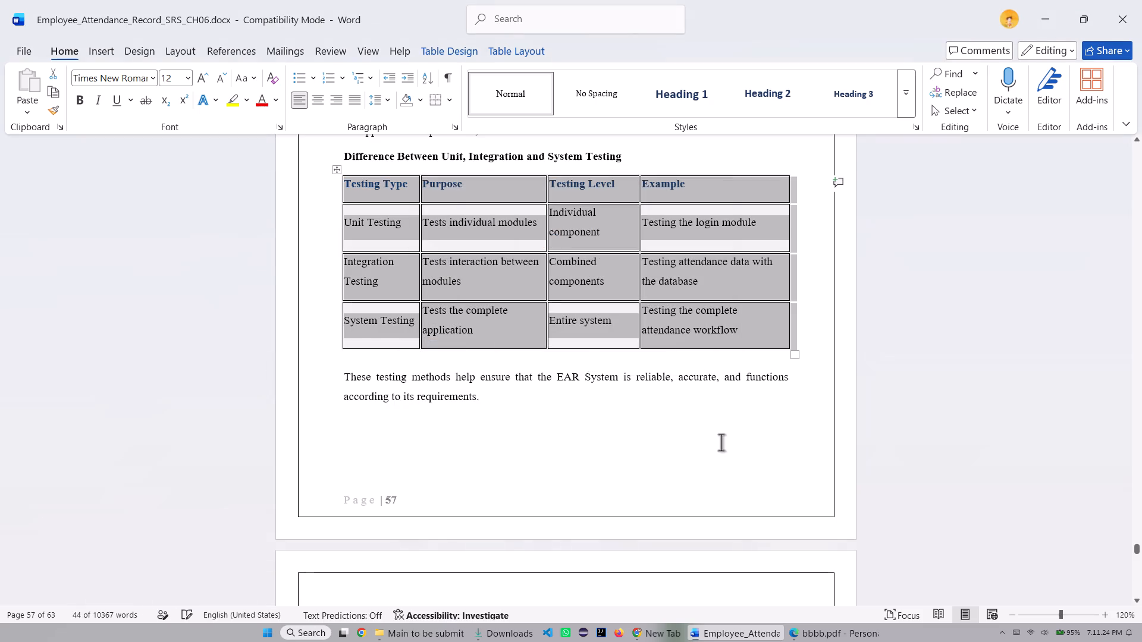
click(721, 444)
Remove the outside borders from the whole Difference Between Maintenance Categories table in section 7.1.
scroll(625, 309, down, 20)
scroll(625, 309, down, 10)
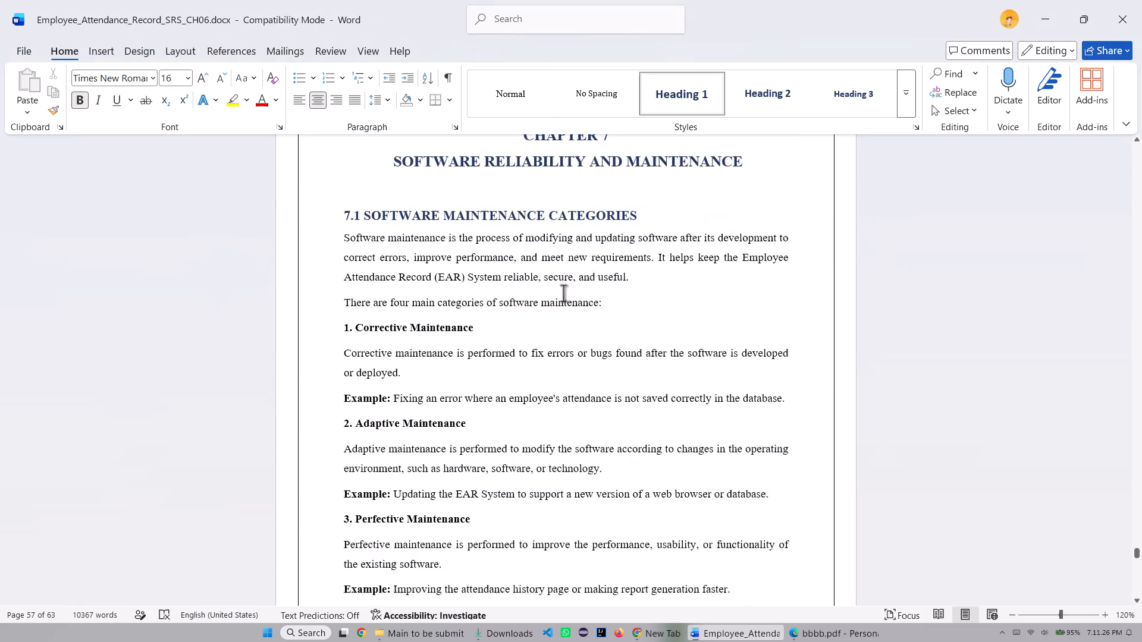
scroll(563, 293, down, 20)
scroll(563, 293, down, 5)
scroll(468, 282, up, 3)
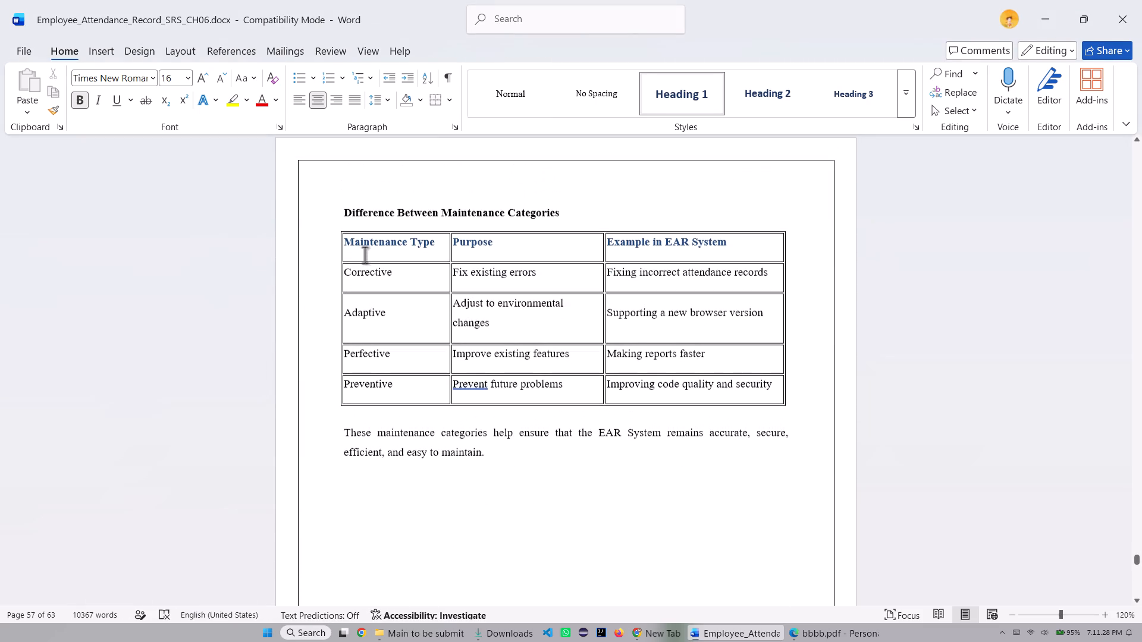
drag(344, 244, 765, 386)
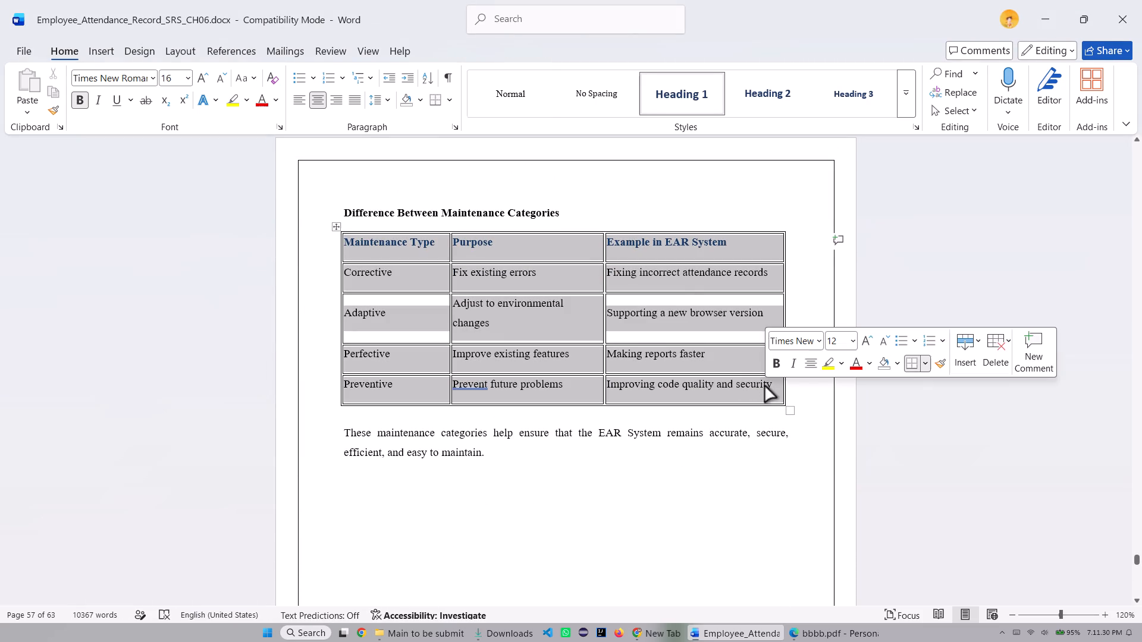
click(925, 361)
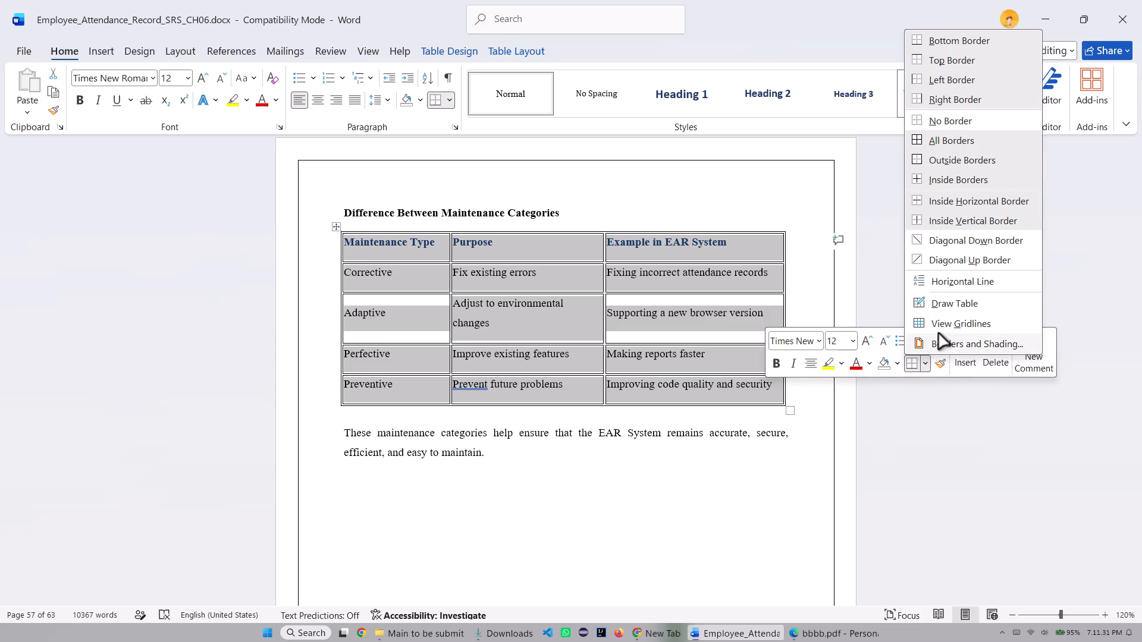
click(929, 161)
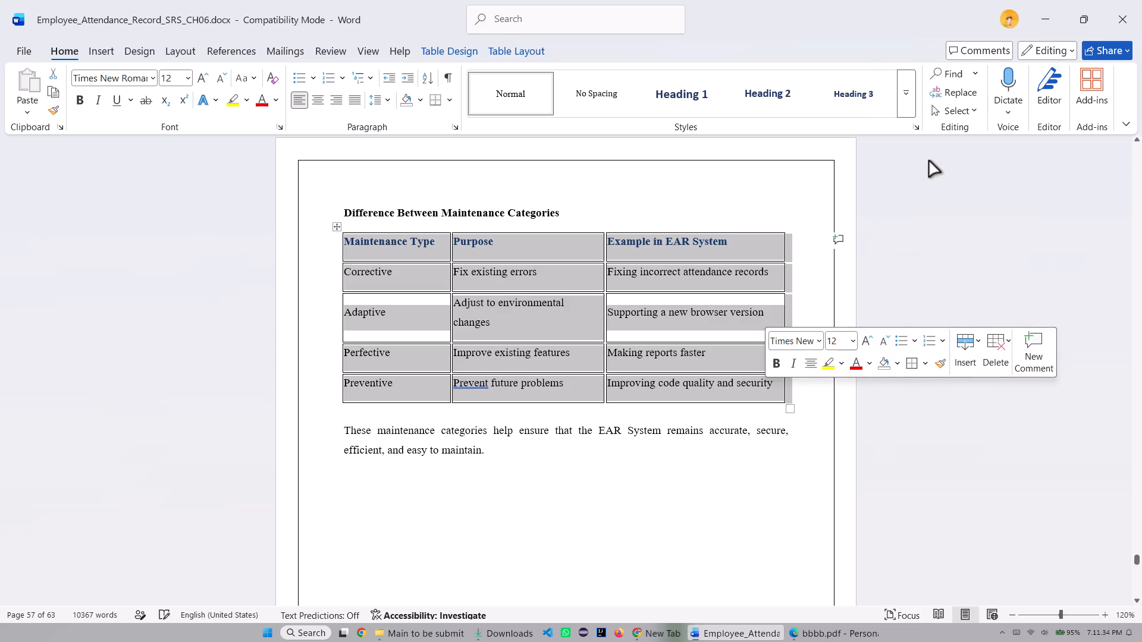
Apply a 5% pattern shading to the whole Difference Between Maintenance Categories table and deselect it.
click(926, 361)
click(934, 342)
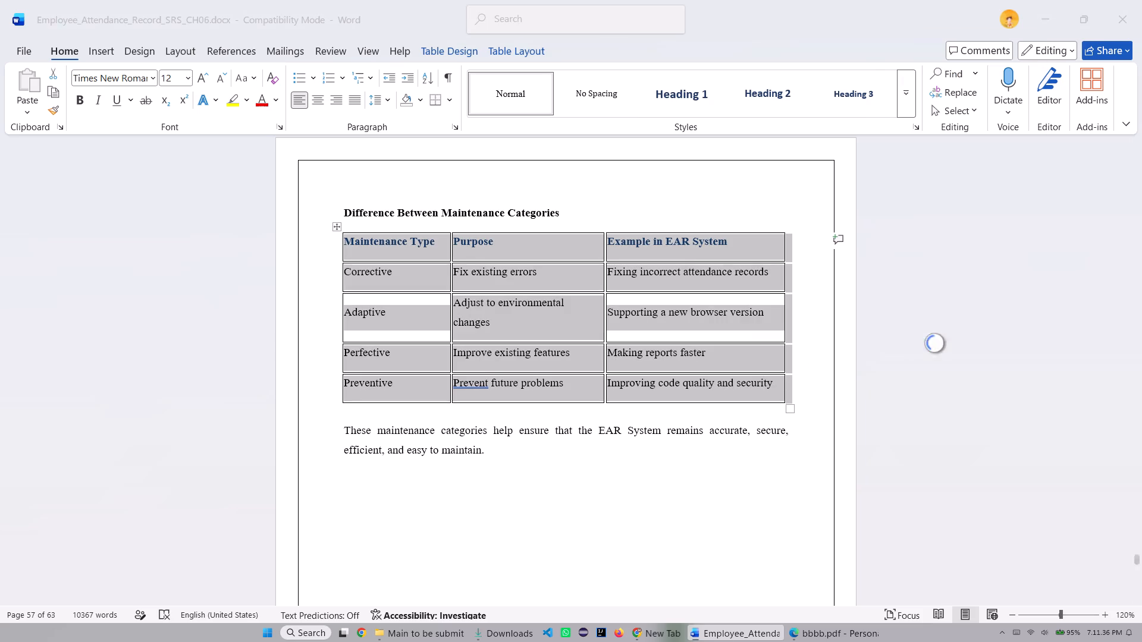
click(511, 212)
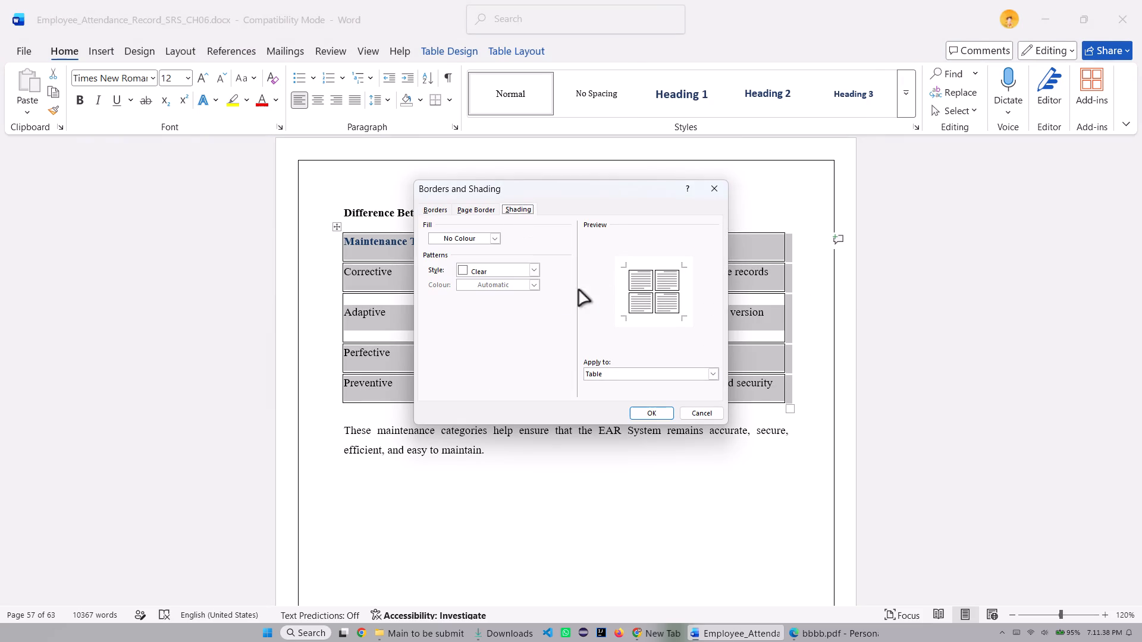
click(534, 273)
click(489, 300)
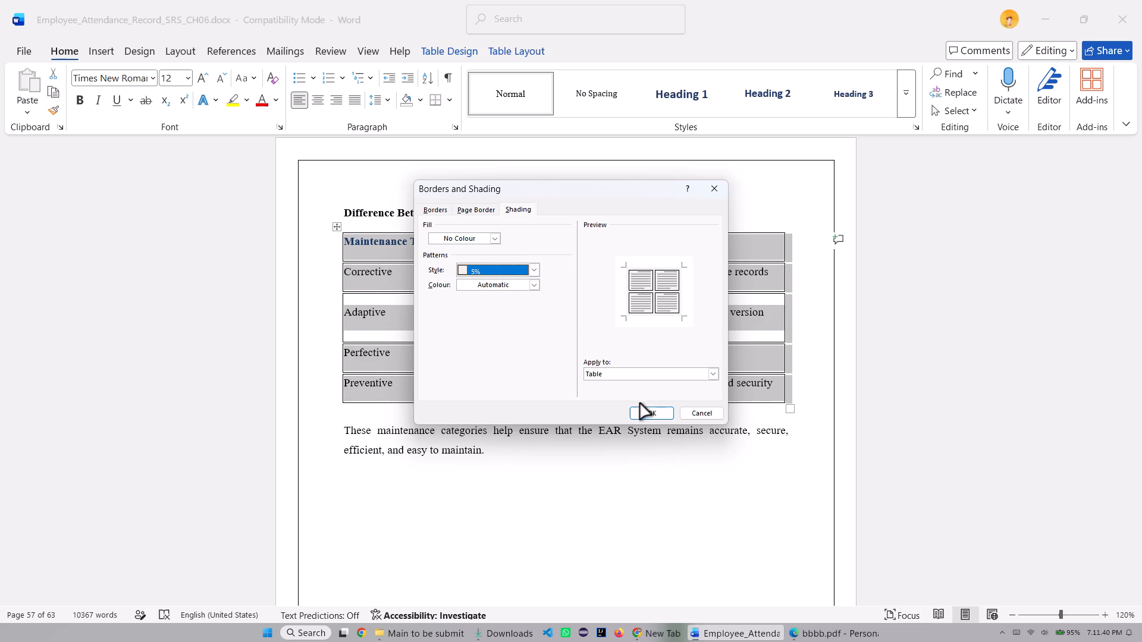
click(644, 412)
click(603, 496)
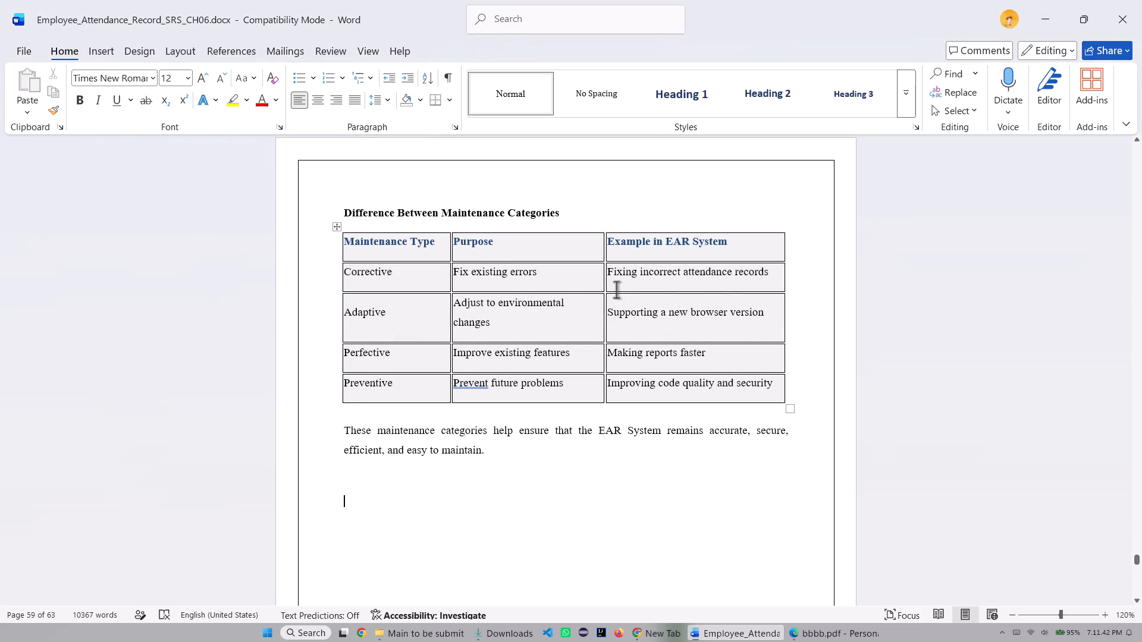
Look through chapter 8, the references and the appendices for any remaining tables to format.
scroll(459, 306, down, 6)
scroll(507, 254, down, 20)
scroll(507, 254, down, 3)
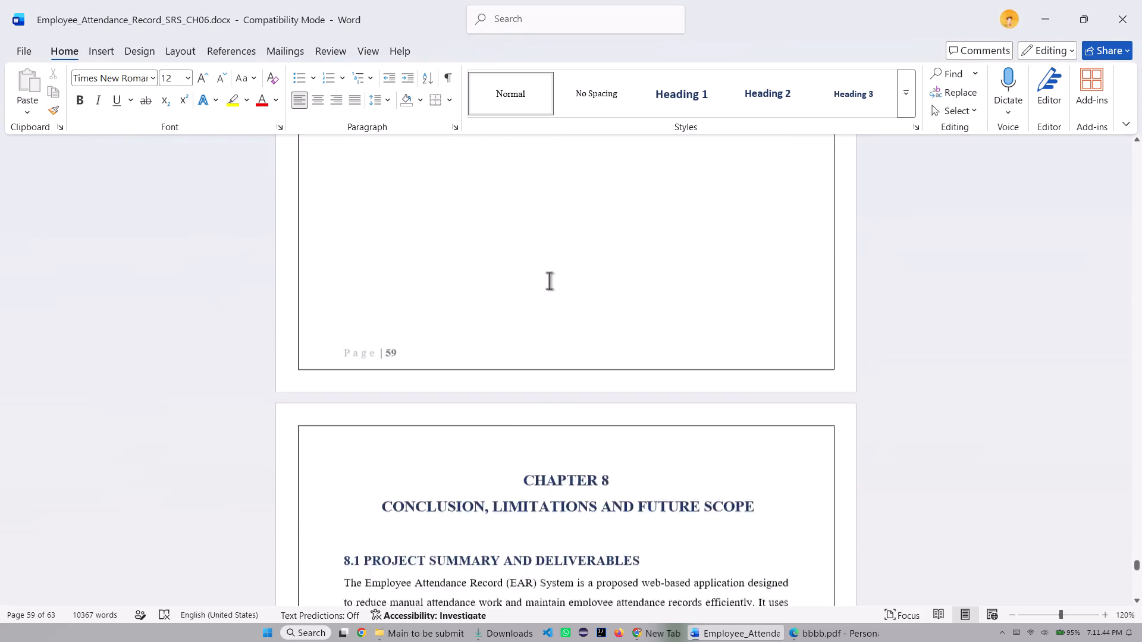
scroll(549, 281, down, 20)
scroll(549, 281, down, 20)
scroll(549, 281, down, 16)
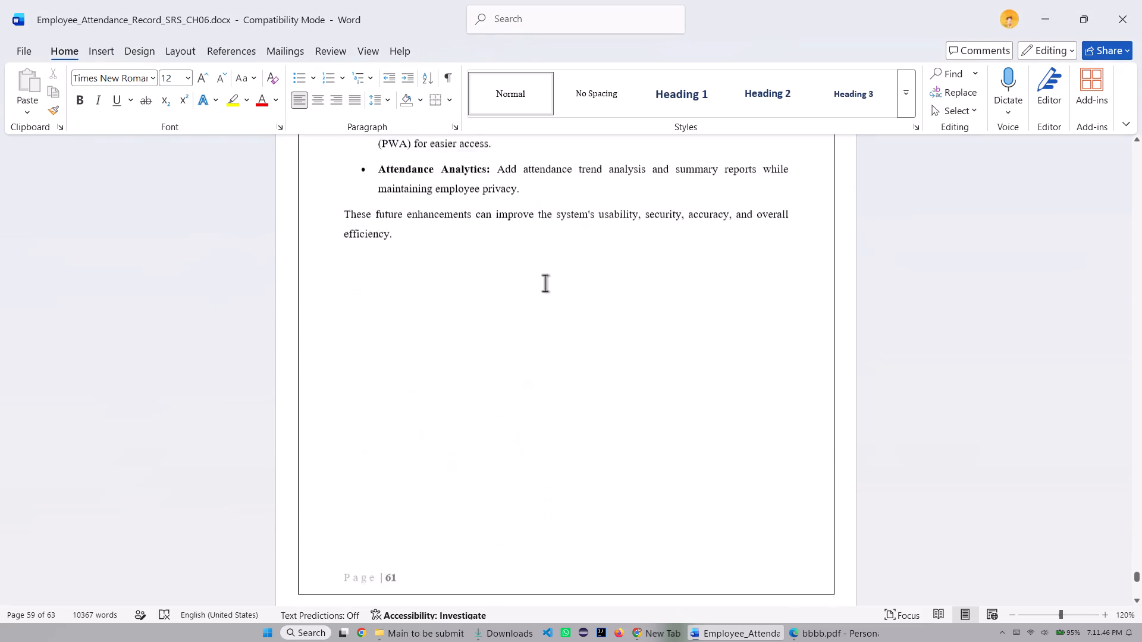
scroll(545, 283, down, 6)
scroll(548, 284, down, 20)
scroll(548, 284, down, 11)
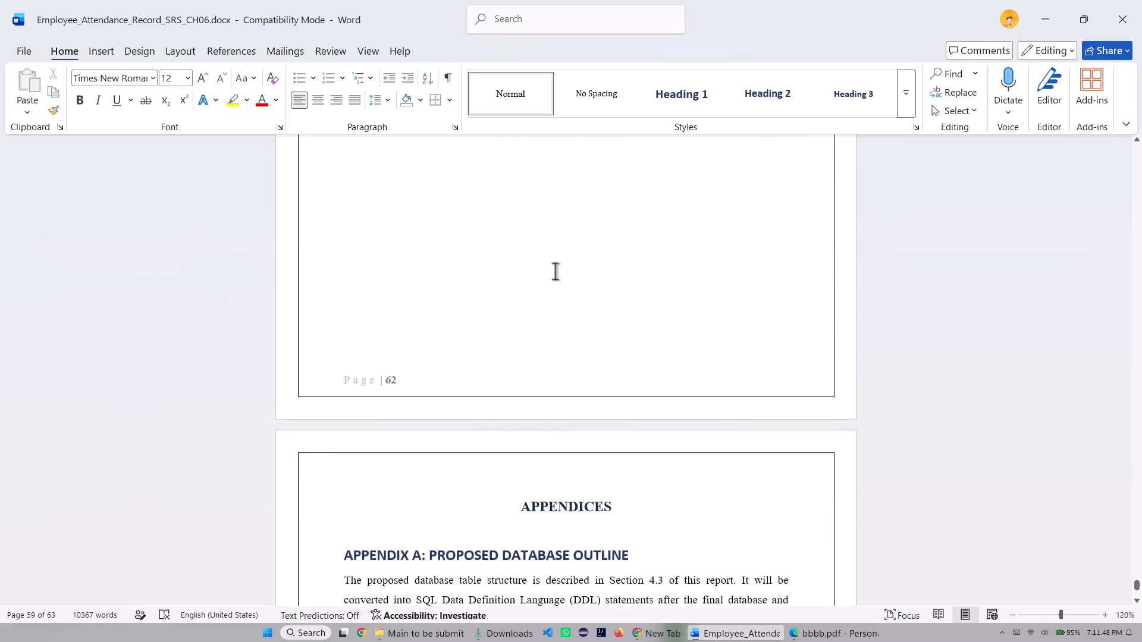
scroll(555, 271, down, 20)
scroll(555, 271, down, 20)
scroll(555, 271, down, 3)
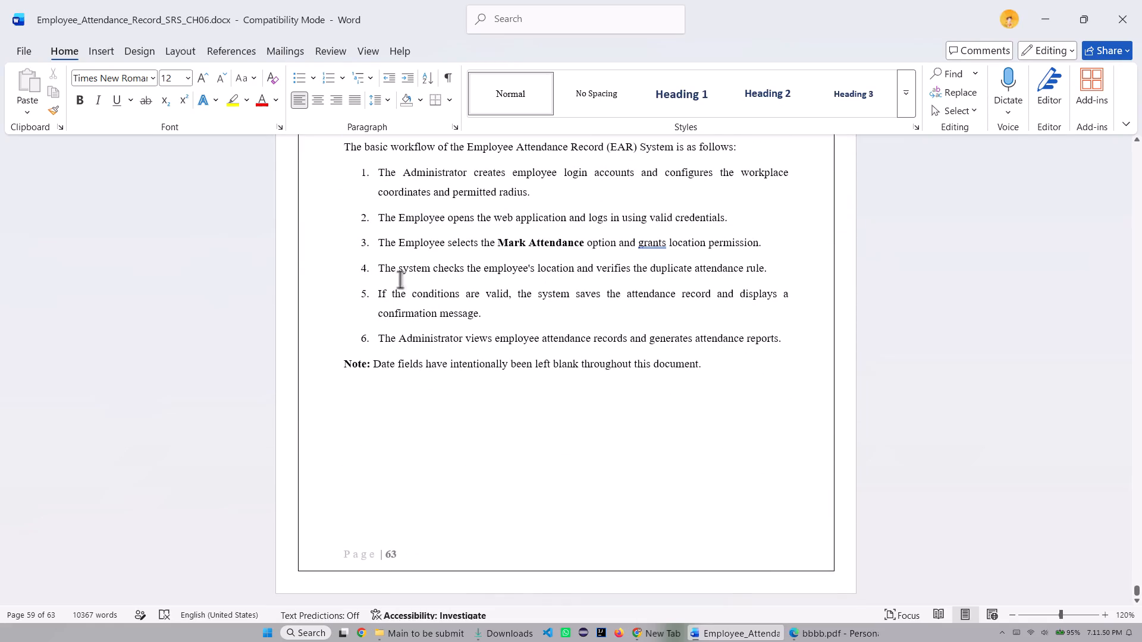
Save a PDF copy of the document as ccc in the Downloads folder.
click(27, 49)
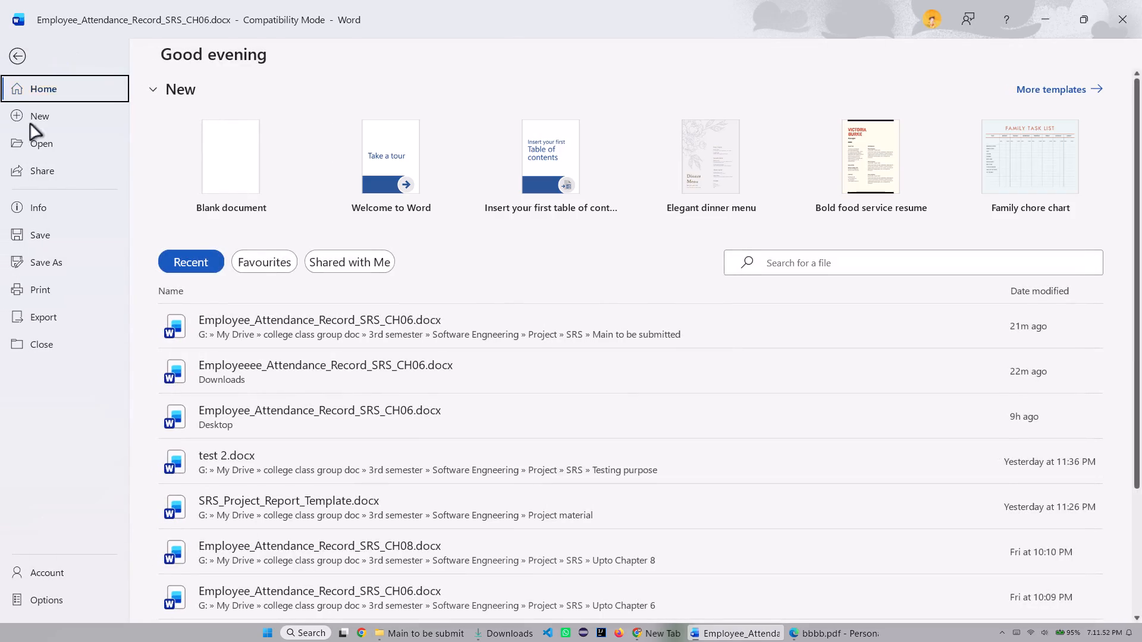
click(50, 261)
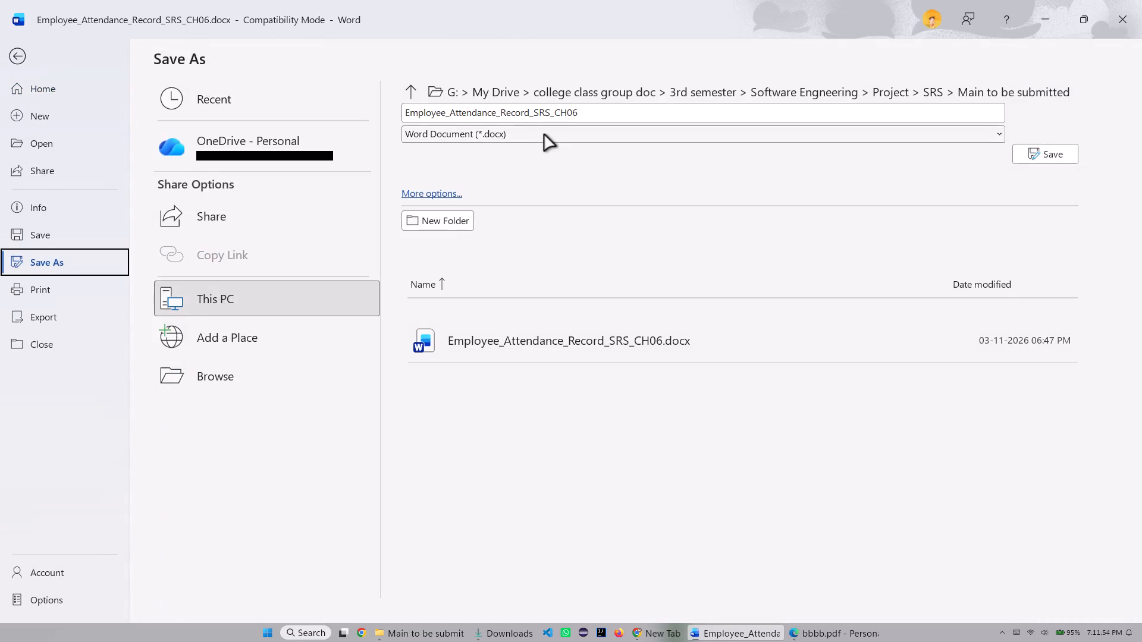
click(545, 135)
click(448, 270)
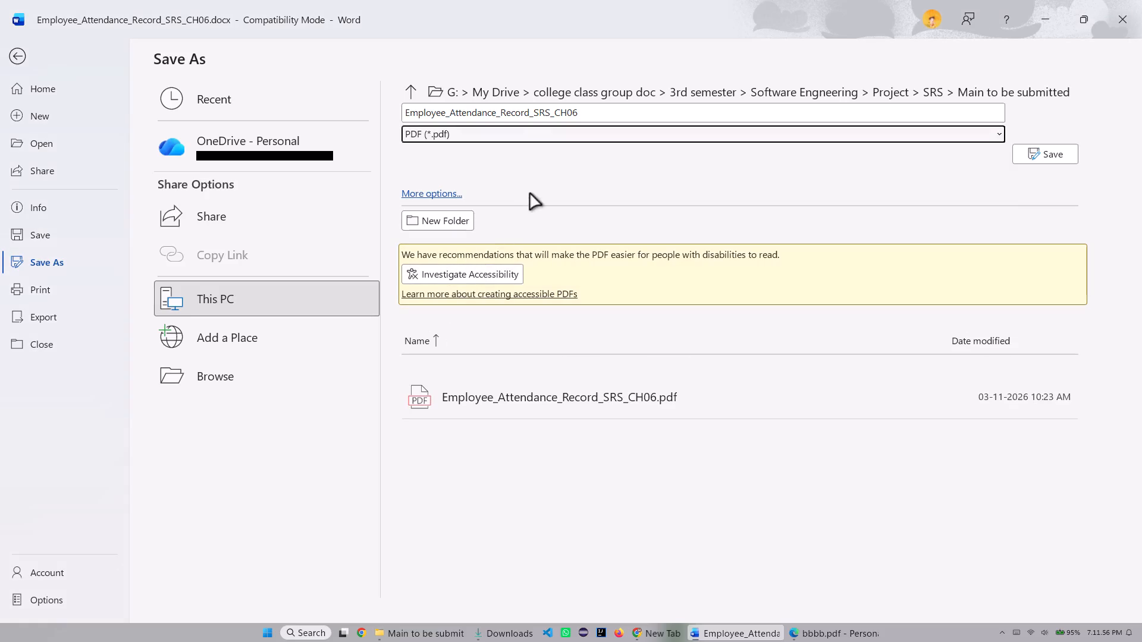
click(217, 380)
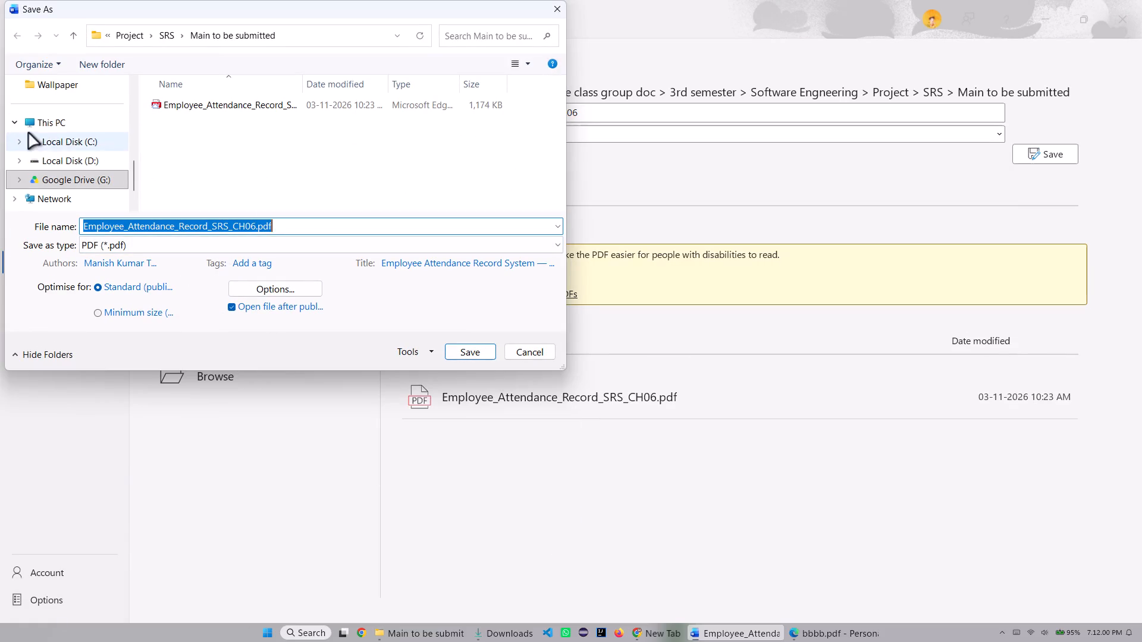
scroll(29, 133, up, 14)
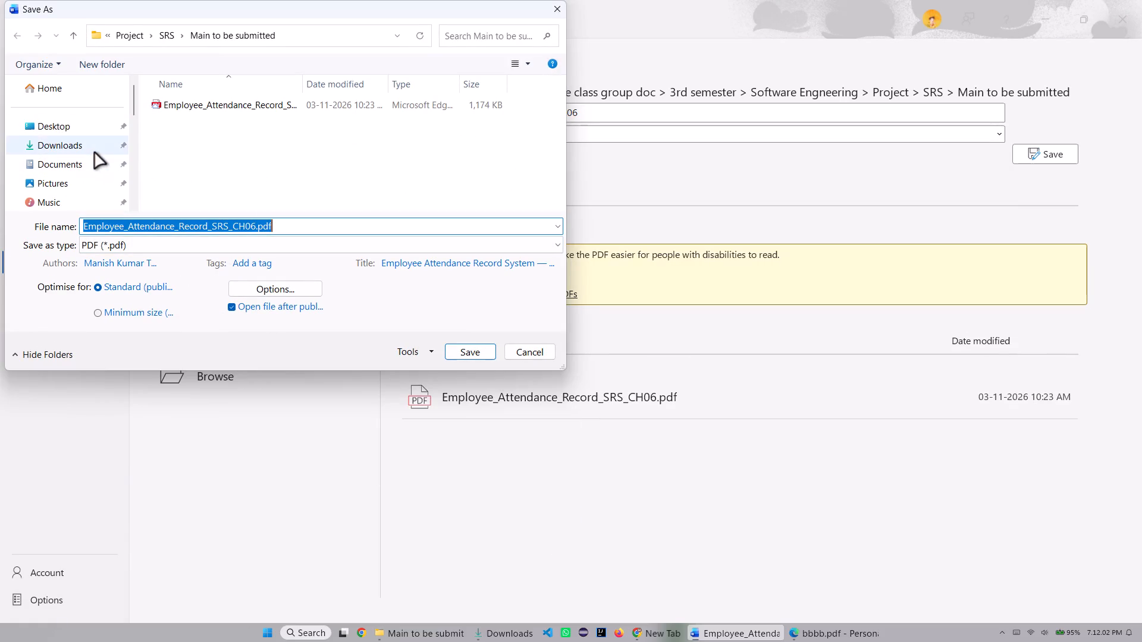
click(93, 150)
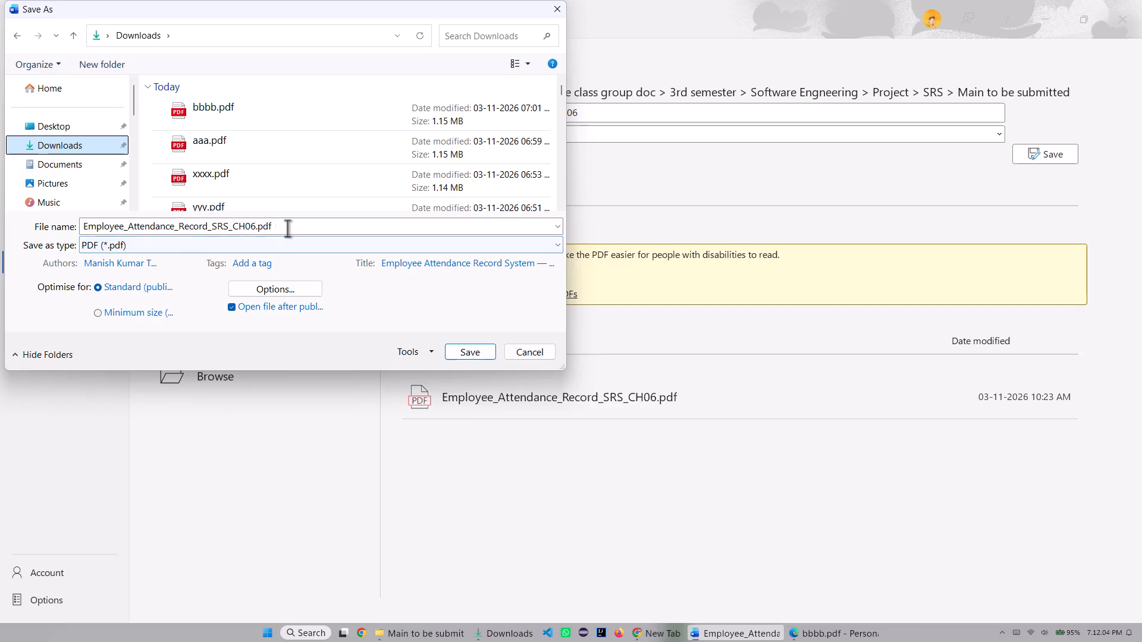
click(288, 228)
text(ccc)
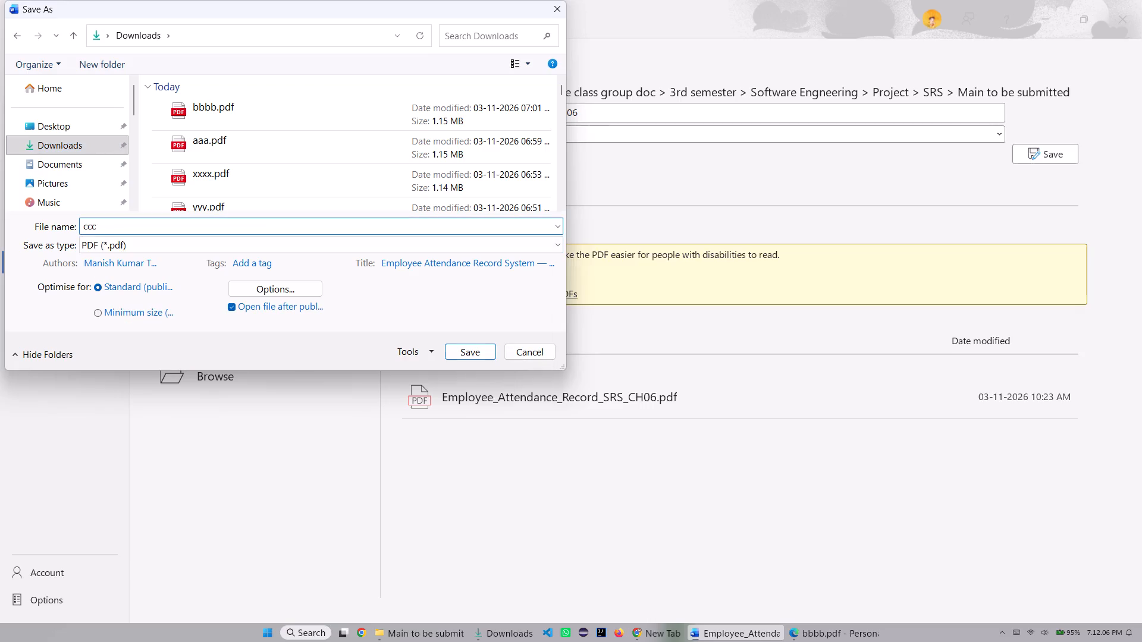
key(Return)
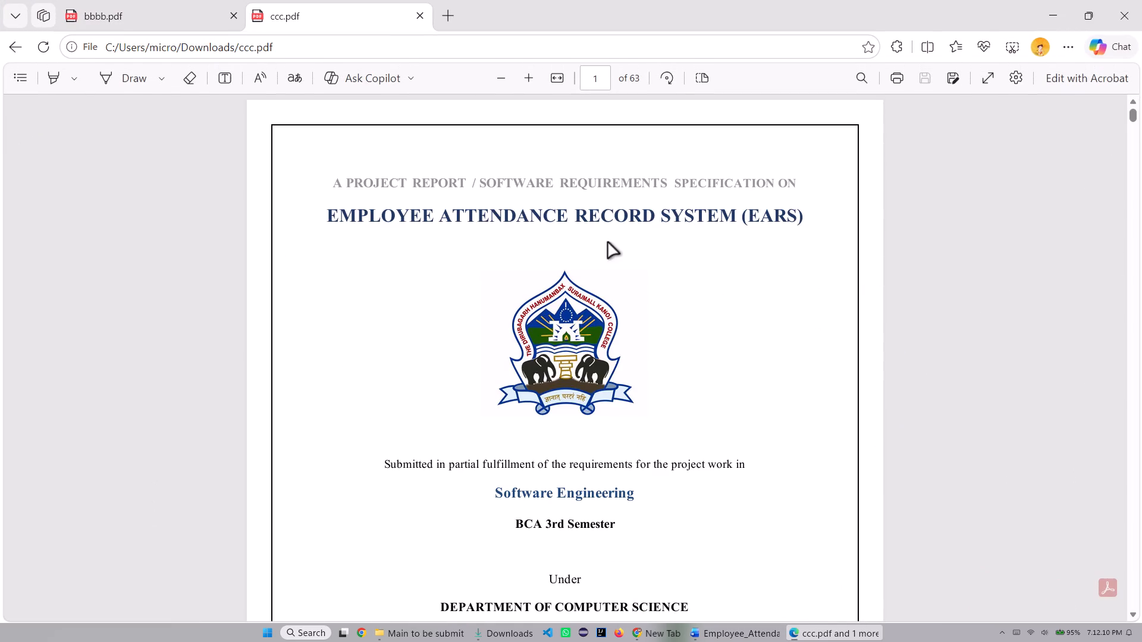
Review the exported ccc.pdf from the cover through the List of Figures and List of Tables, examining the table borders and shading.
scroll(605, 243, down, 20)
scroll(605, 243, down, 20)
scroll(605, 243, down, 14)
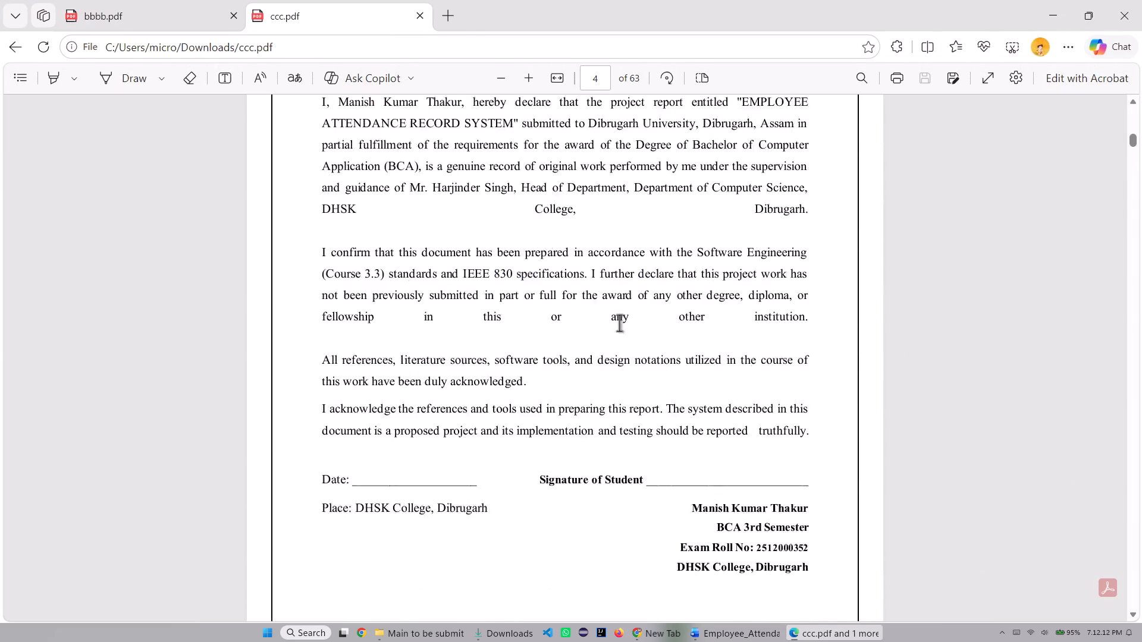
scroll(619, 323, down, 18)
scroll(596, 300, down, 16)
scroll(599, 293, down, 10)
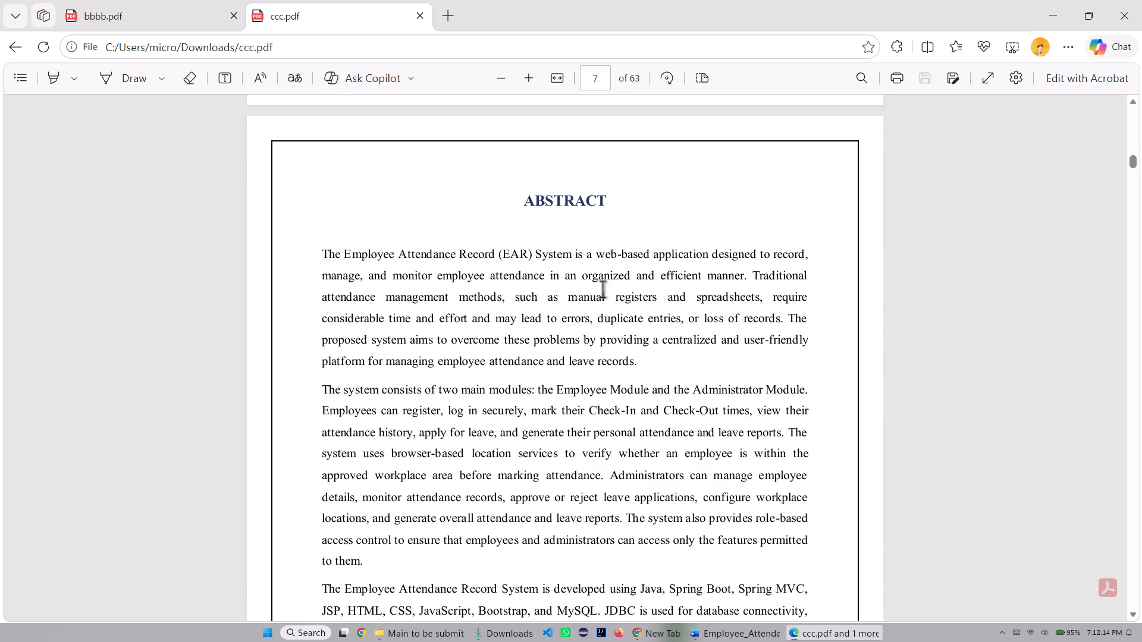
scroll(603, 289, down, 20)
scroll(603, 289, down, 11)
scroll(610, 275, down, 14)
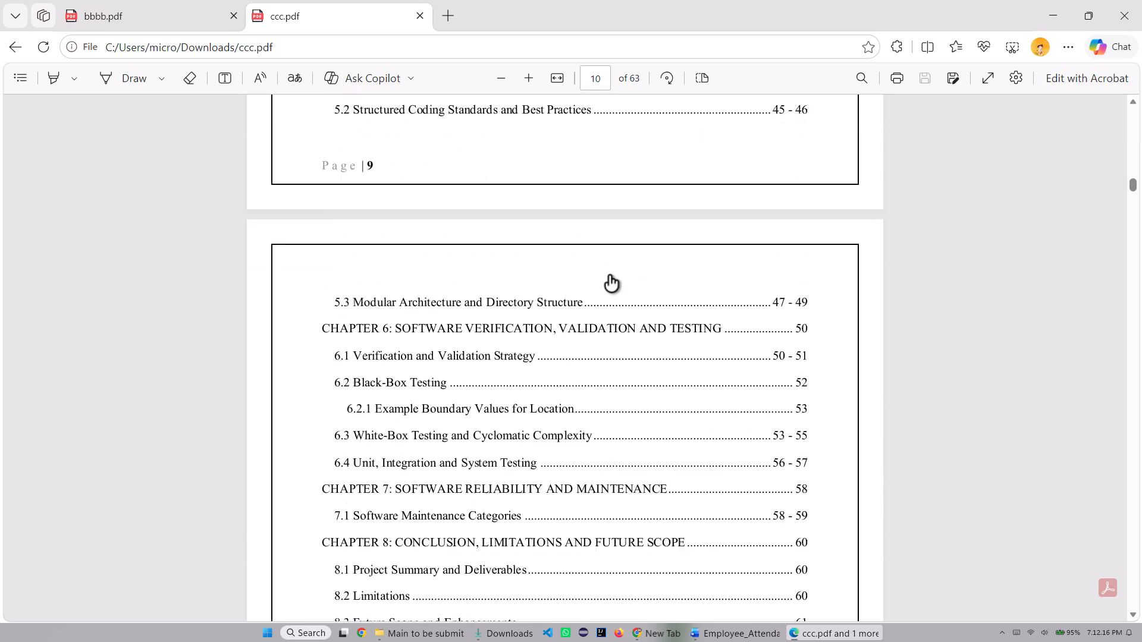
scroll(610, 276, down, 16)
scroll(699, 270, down, 5)
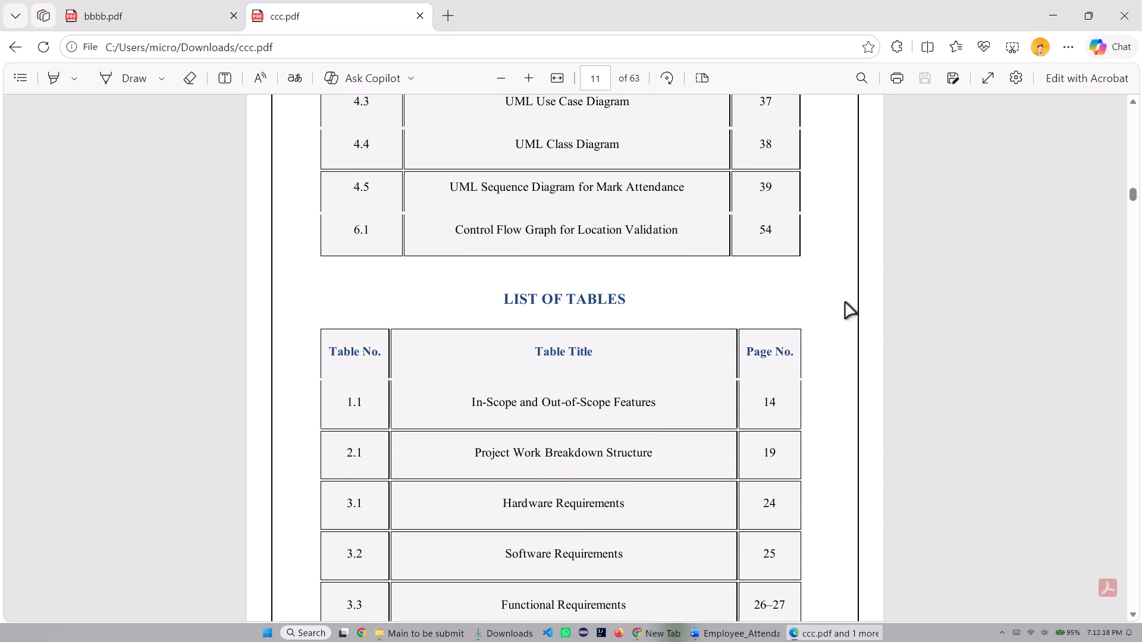
scroll(583, 366, down, 7)
scroll(600, 336, up, 7)
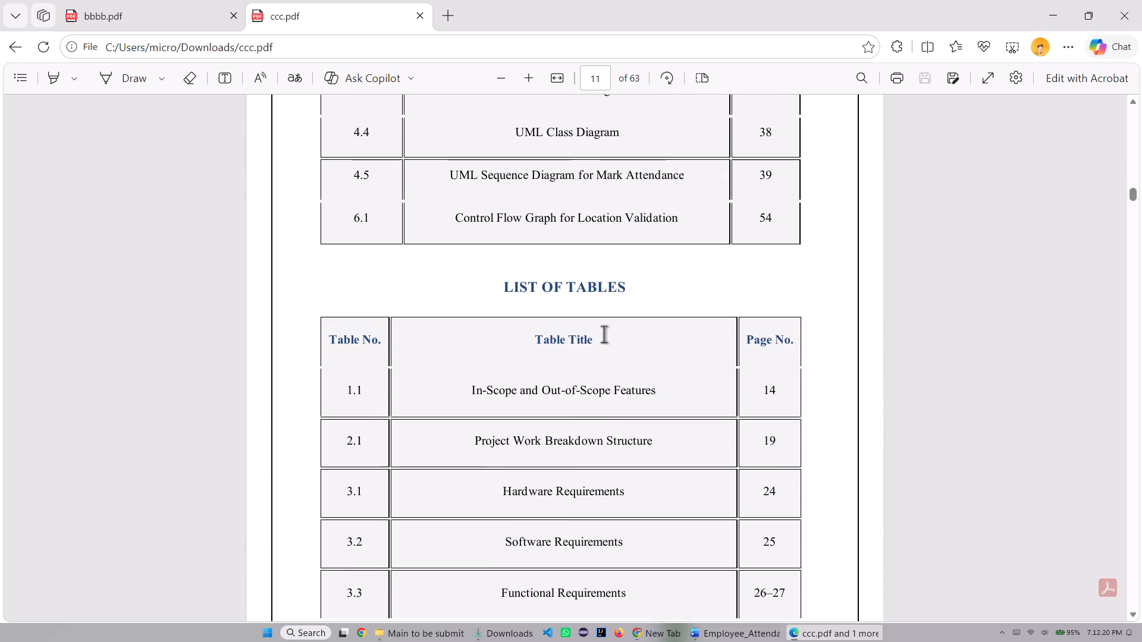
scroll(575, 365, down, 1)
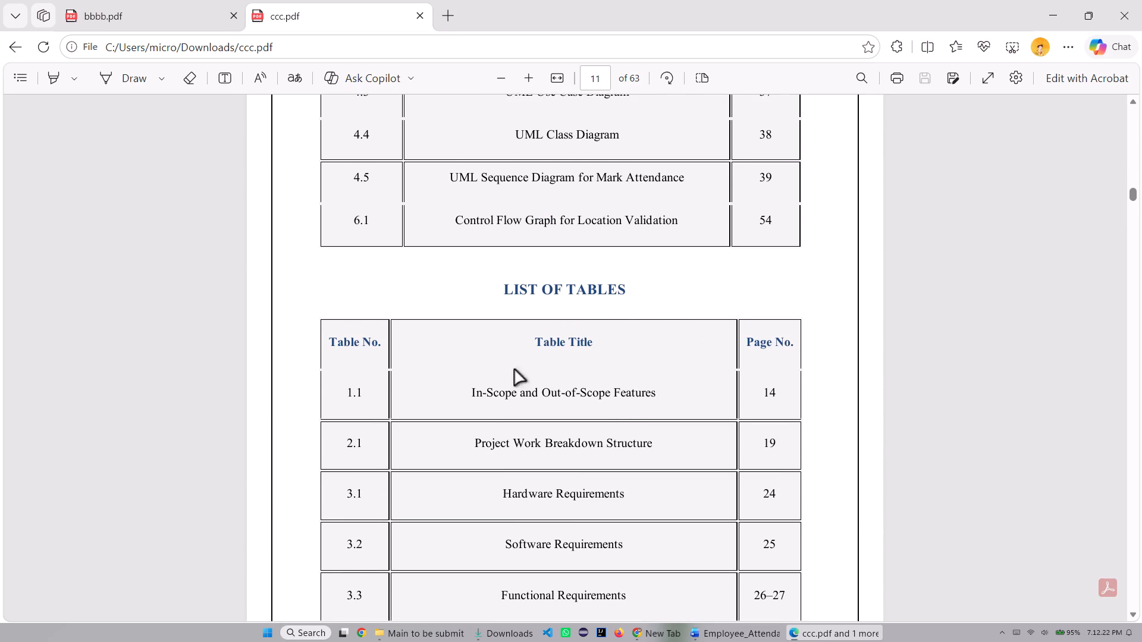
scroll(494, 368, down, 4)
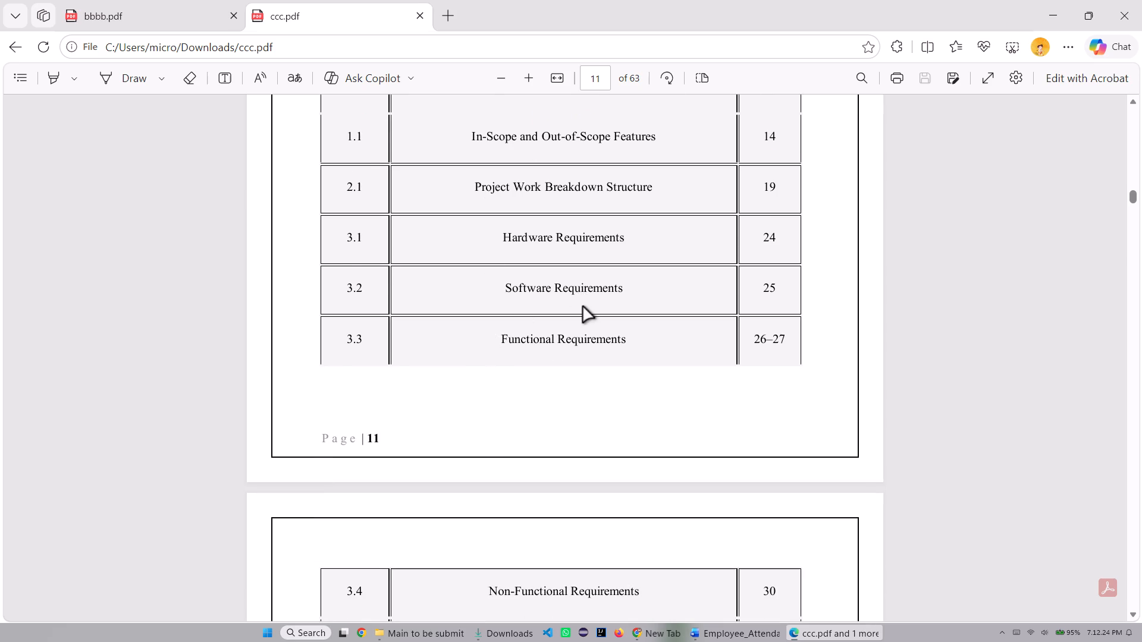
scroll(582, 307, down, 8)
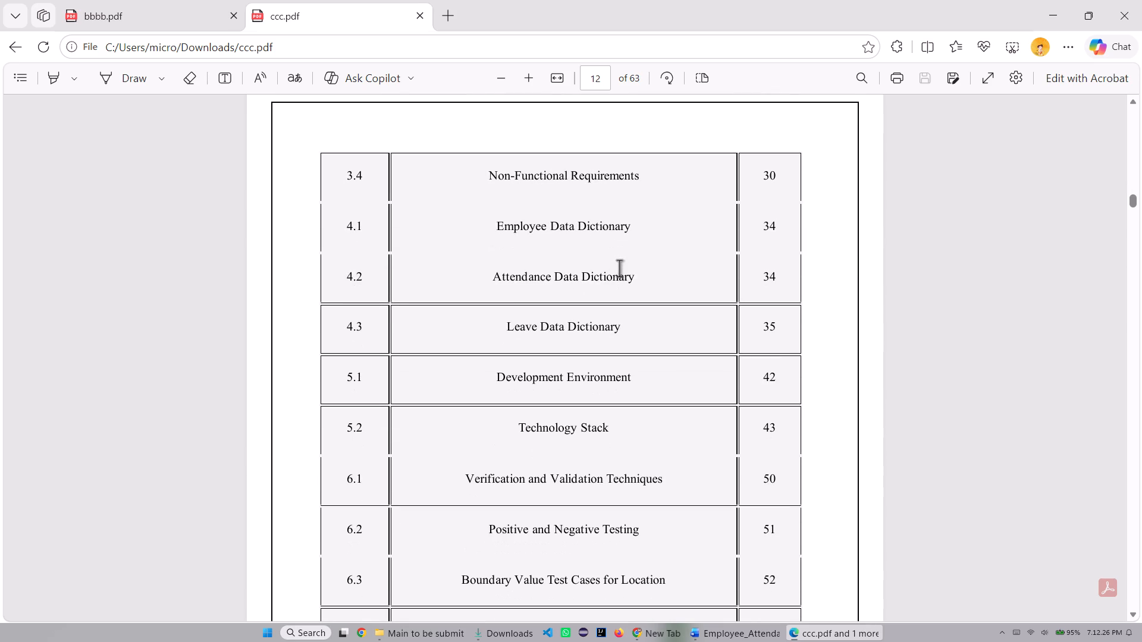
scroll(746, 348, down, 6)
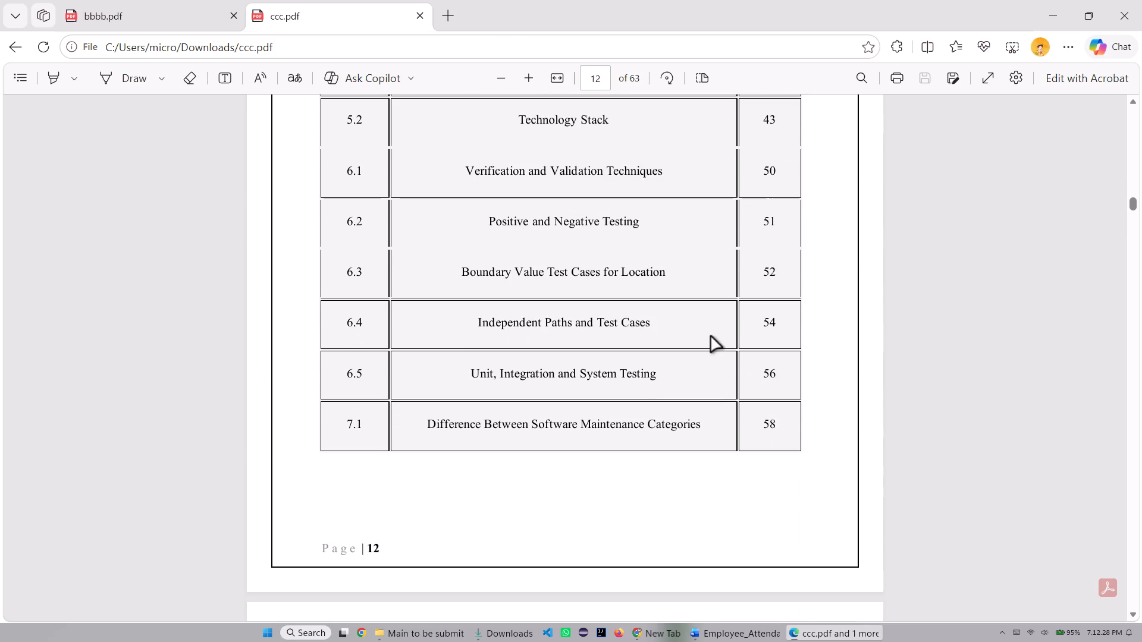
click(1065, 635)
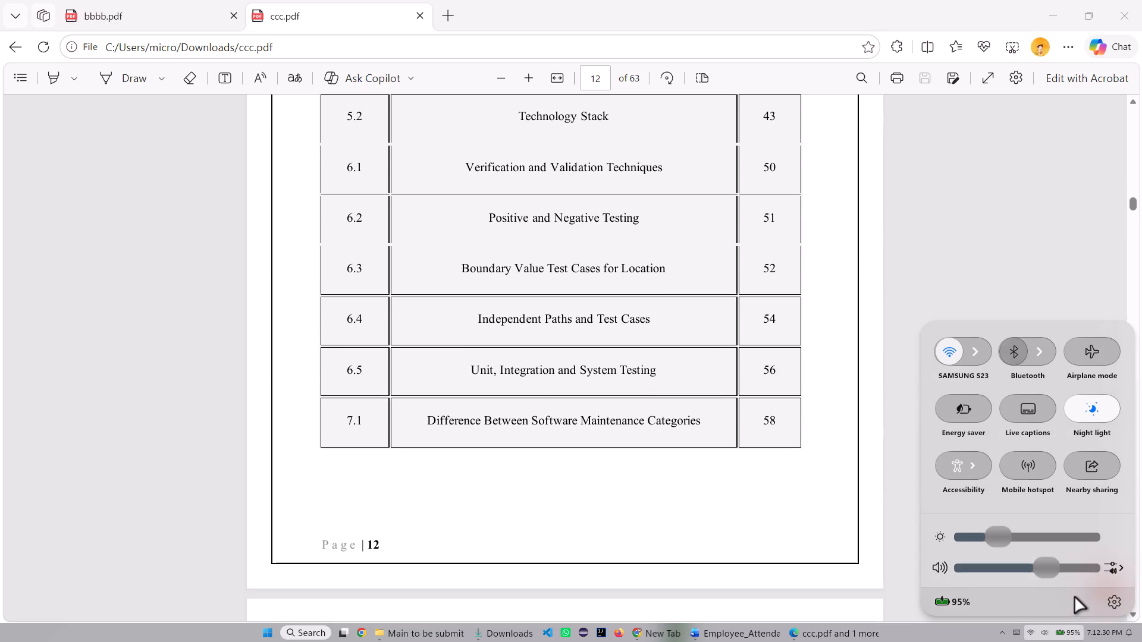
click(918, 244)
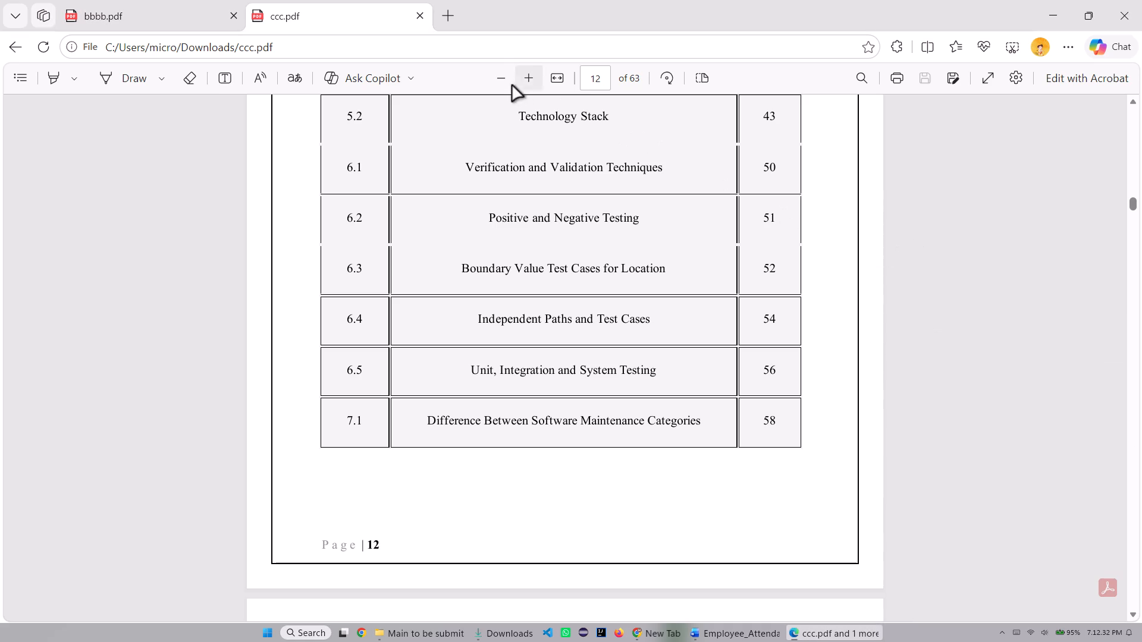
Zoom out of ccc.pdf and re-examine the borders and shading of the List of Figures and List of Tables on pages 10 to 12.
double_click(506, 77)
scroll(577, 256, up, 4)
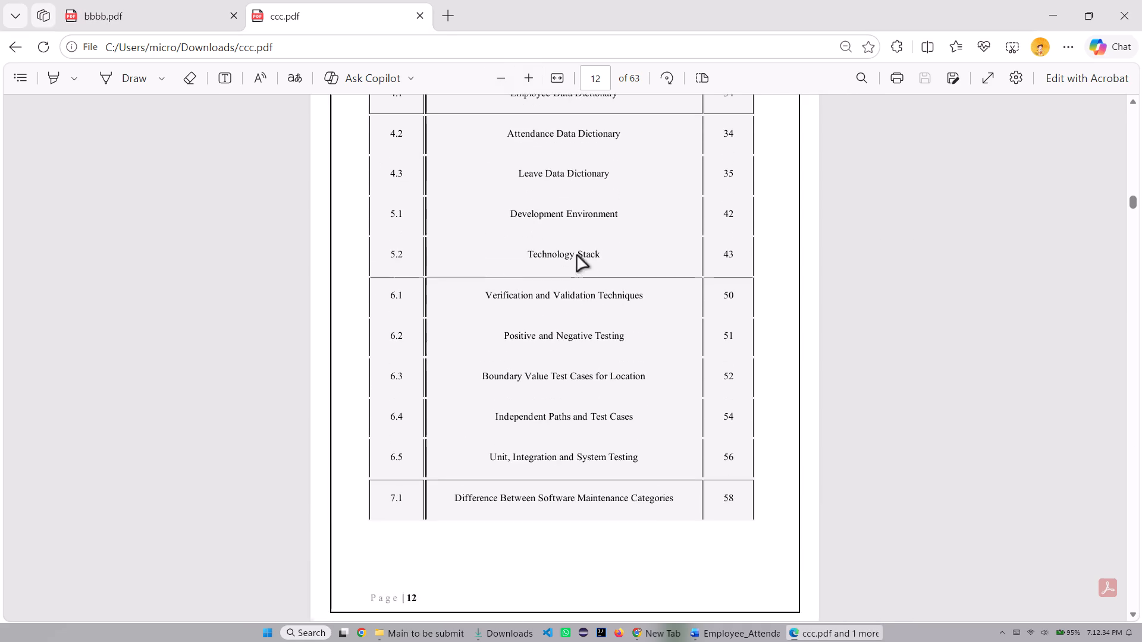
click(498, 78)
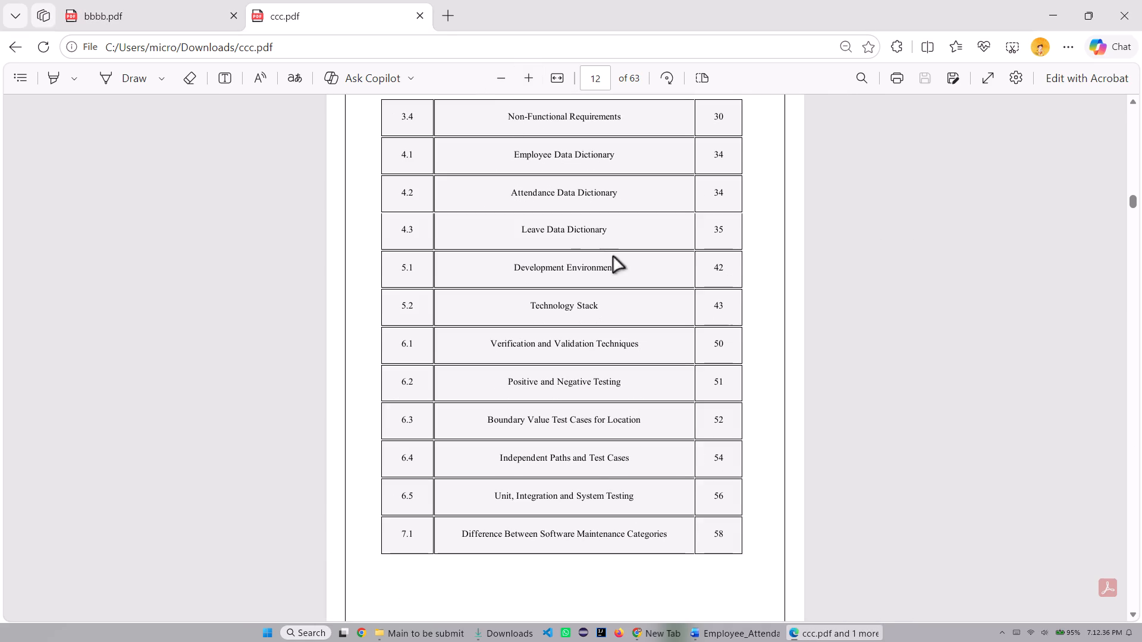
scroll(618, 258, up, 3)
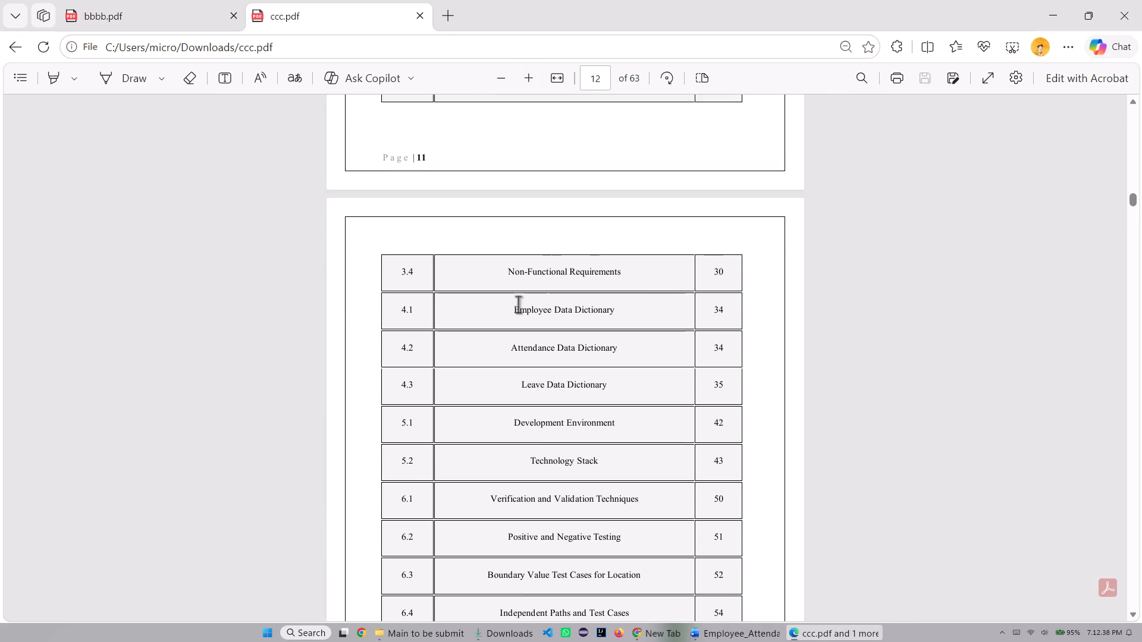
scroll(518, 298, up, 13)
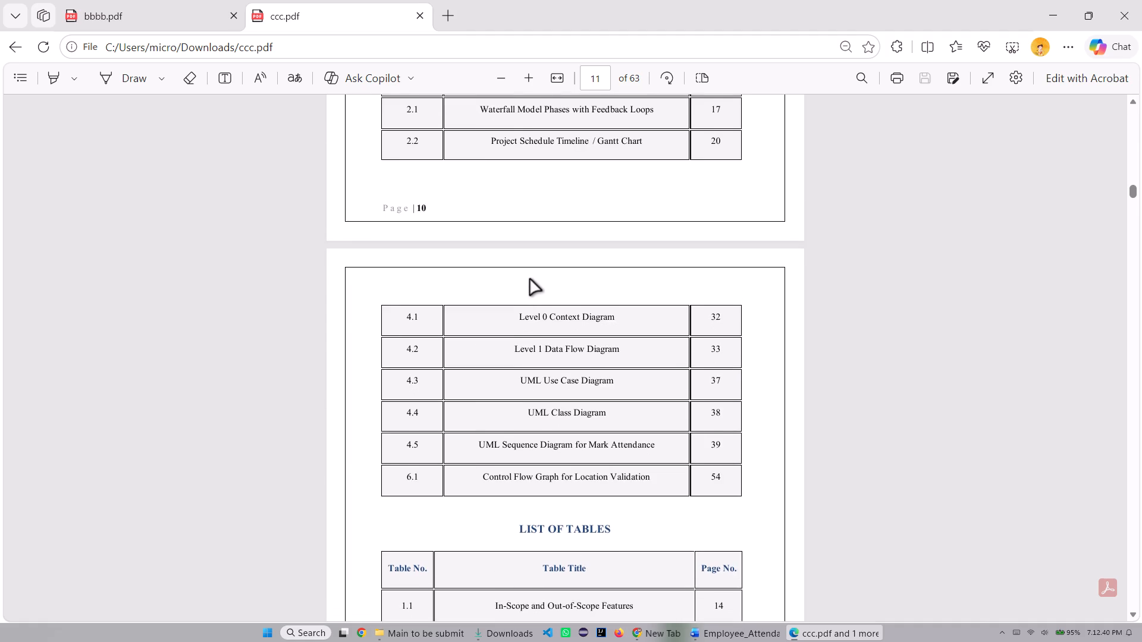
scroll(530, 279, up, 5)
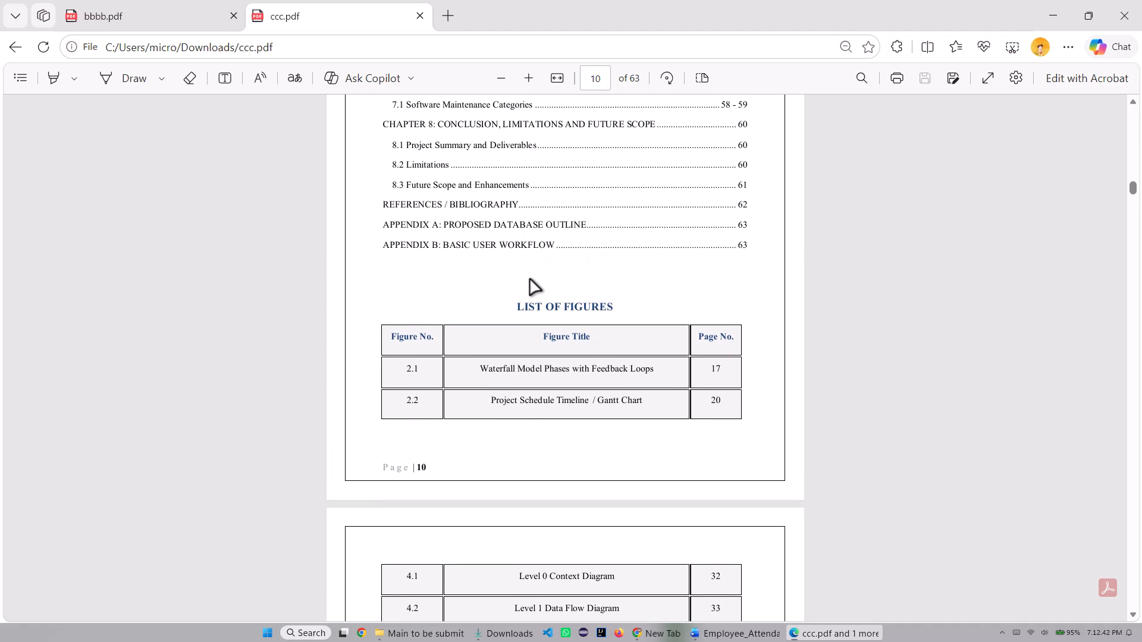
scroll(534, 294, down, 4)
scroll(572, 289, up, 3)
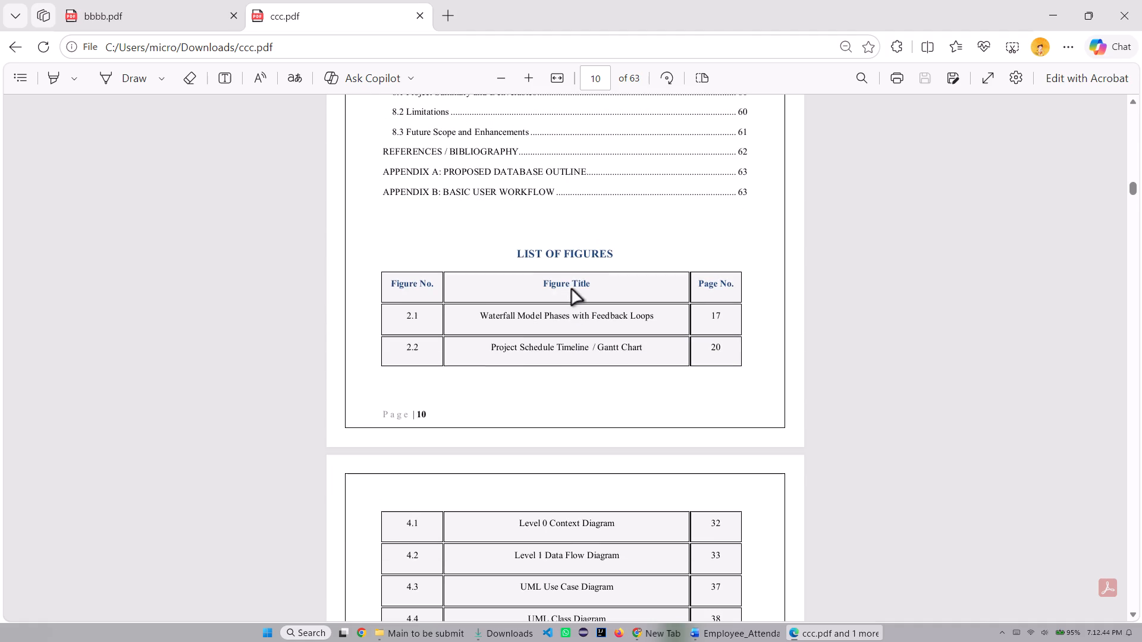
scroll(560, 265, down, 7)
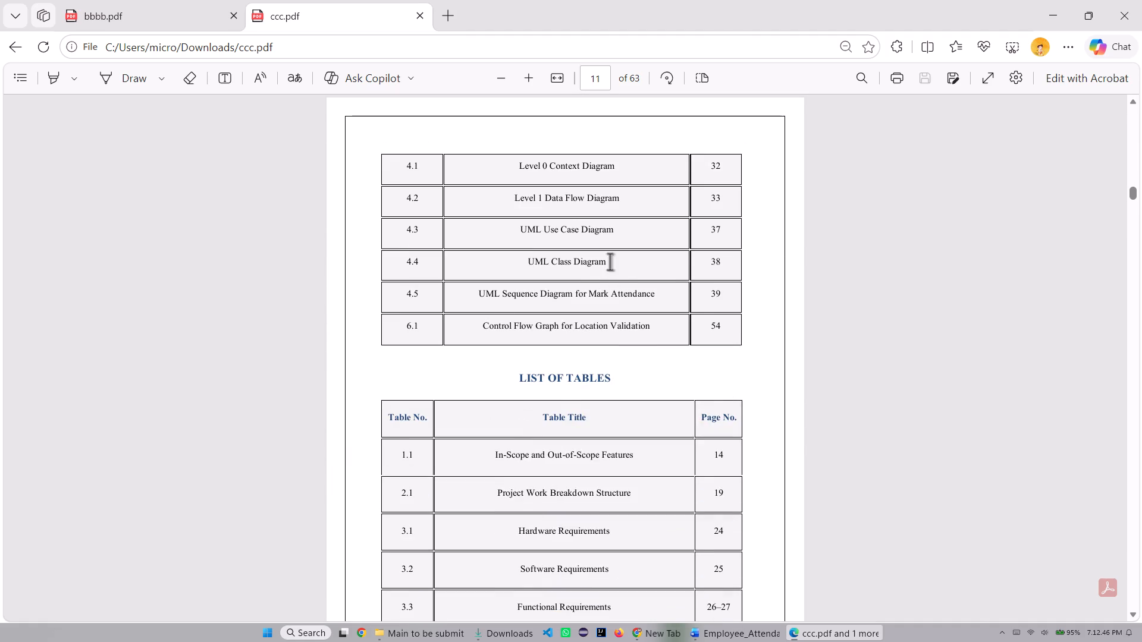
scroll(666, 263, down, 6)
scroll(535, 284, down, 6)
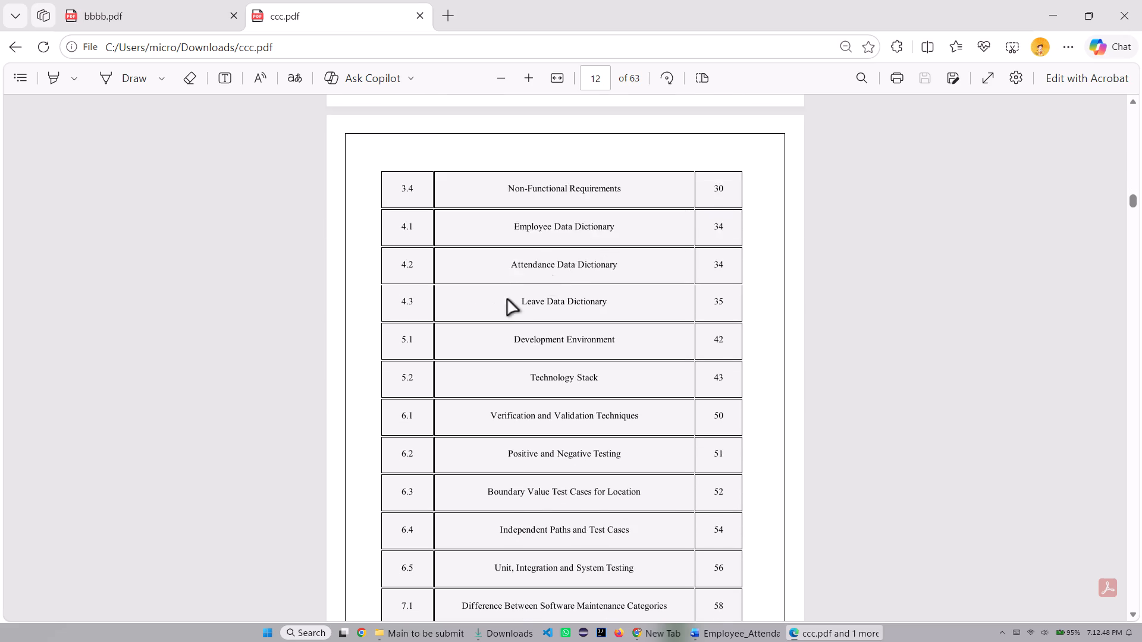
Review chapters 1 and 2 of ccc.pdf, examining the borders and shading of the Project Timeline table on page 20.
scroll(633, 259, down, 5)
scroll(444, 294, down, 6)
scroll(567, 259, down, 8)
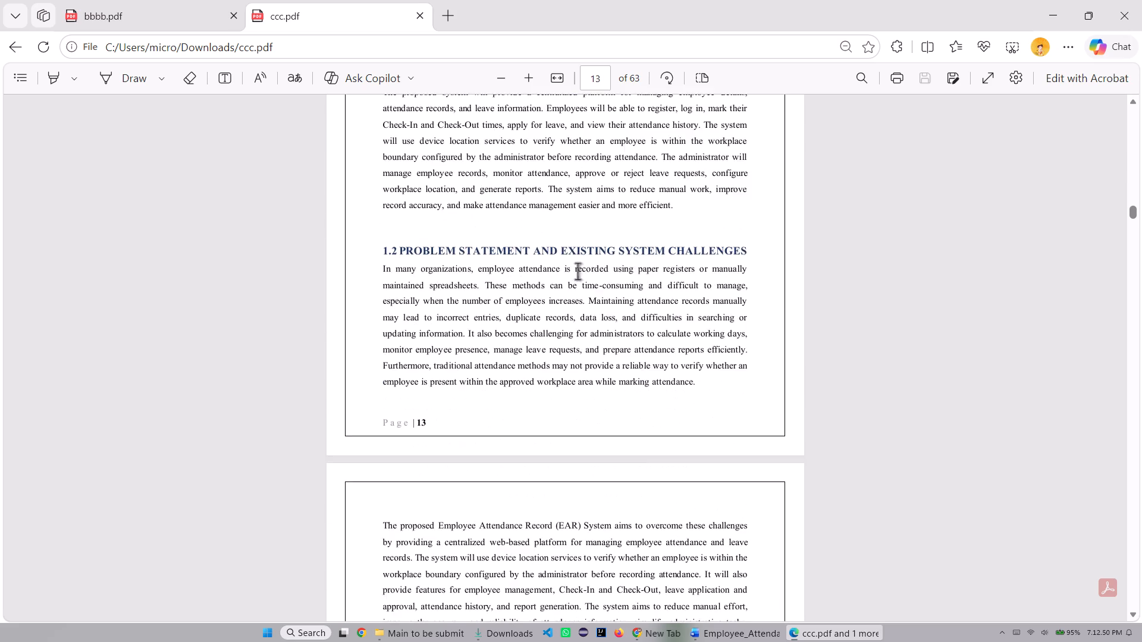
scroll(578, 271, down, 13)
scroll(574, 273, down, 20)
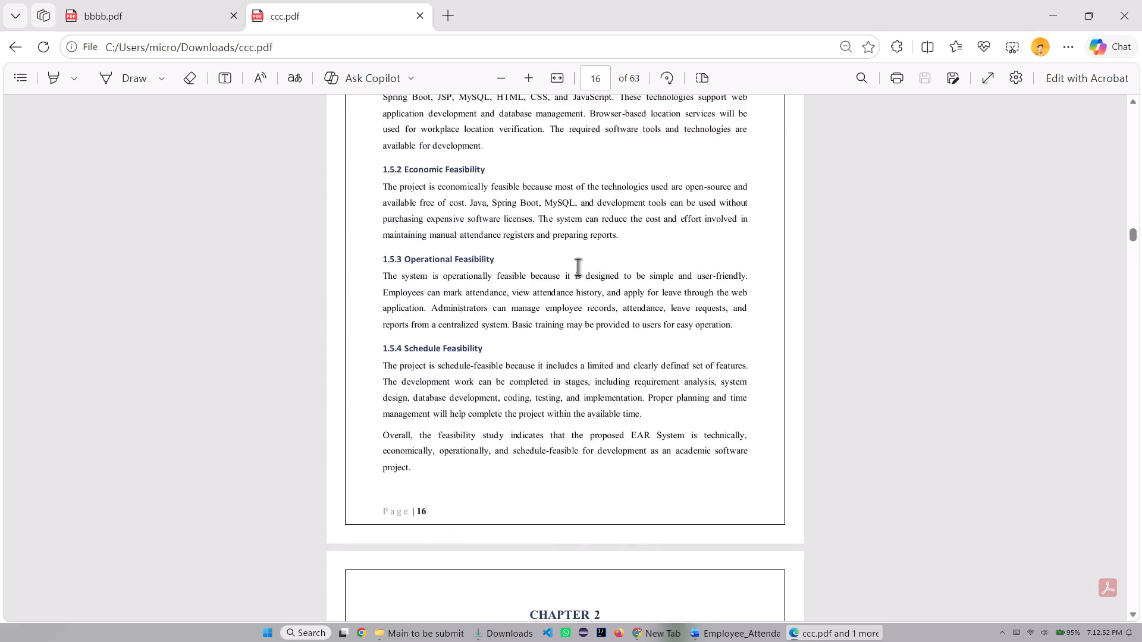
scroll(578, 267, down, 9)
scroll(578, 266, down, 15)
scroll(578, 265, down, 13)
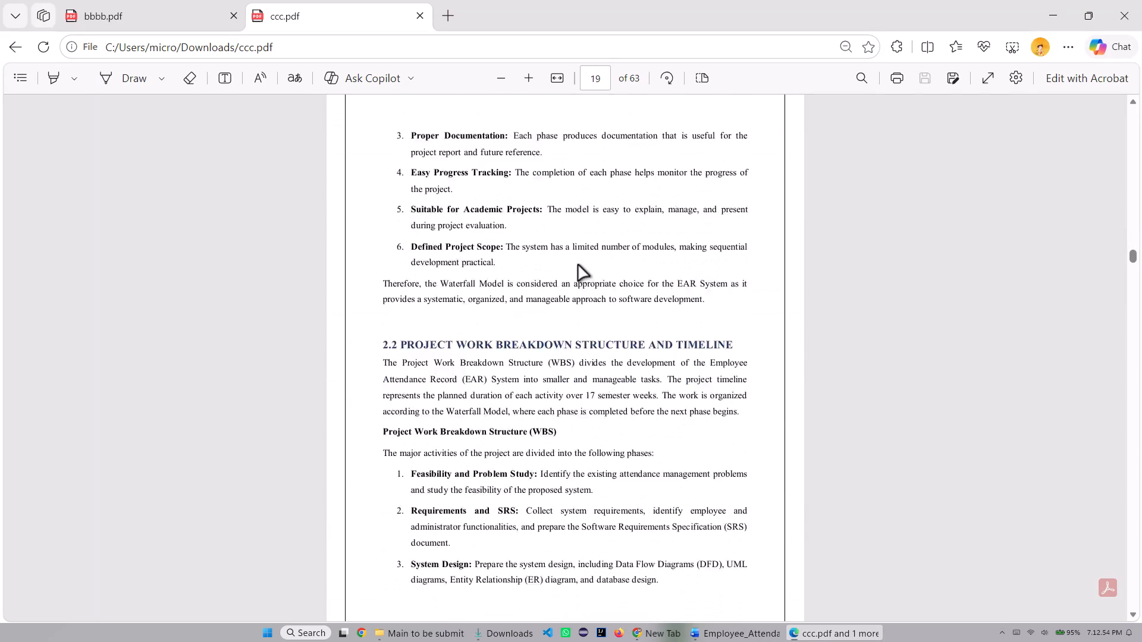
scroll(578, 265, down, 9)
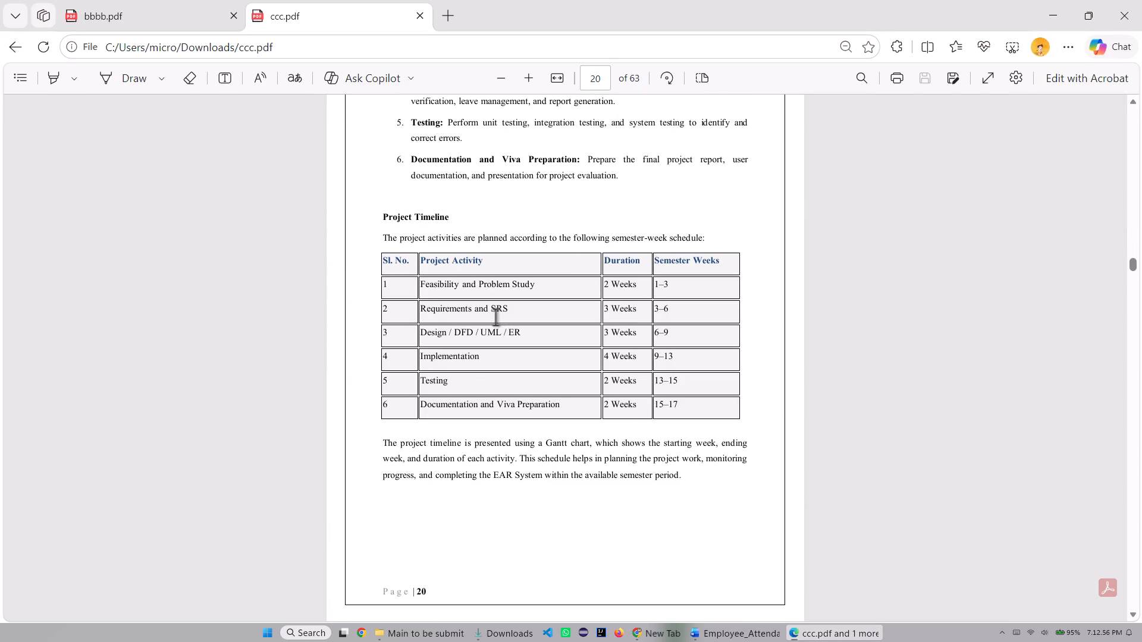
Examine the borders and shading of the hardware, software and functional requirements tables in chapter 3, pages 25 to 28.
scroll(494, 317, down, 6)
scroll(603, 259, down, 13)
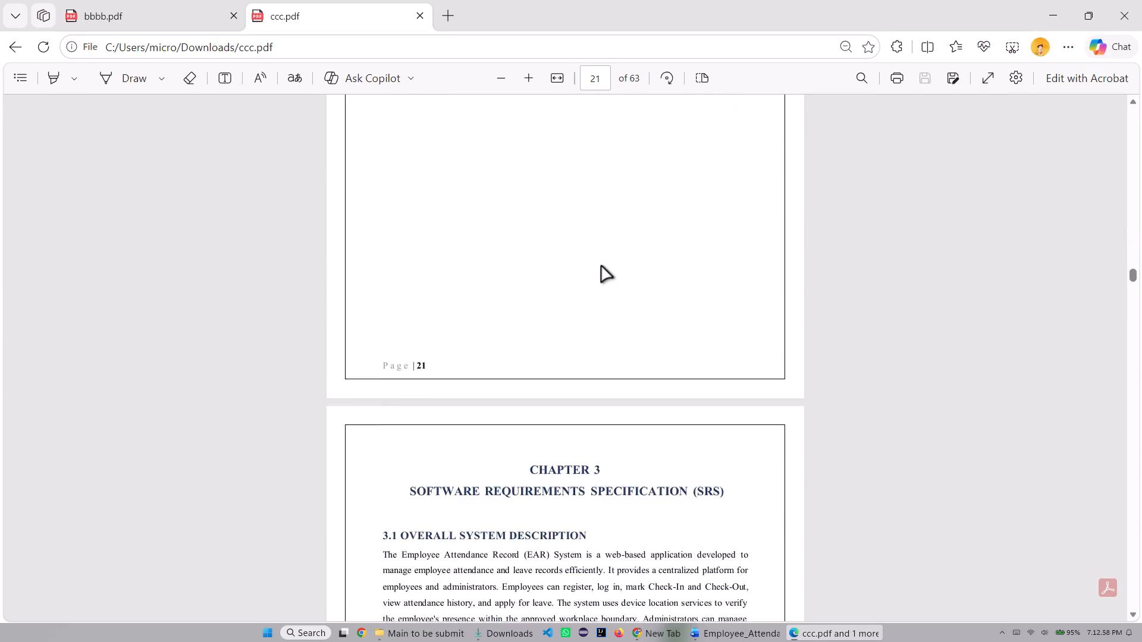
scroll(601, 266, down, 18)
scroll(600, 264, down, 14)
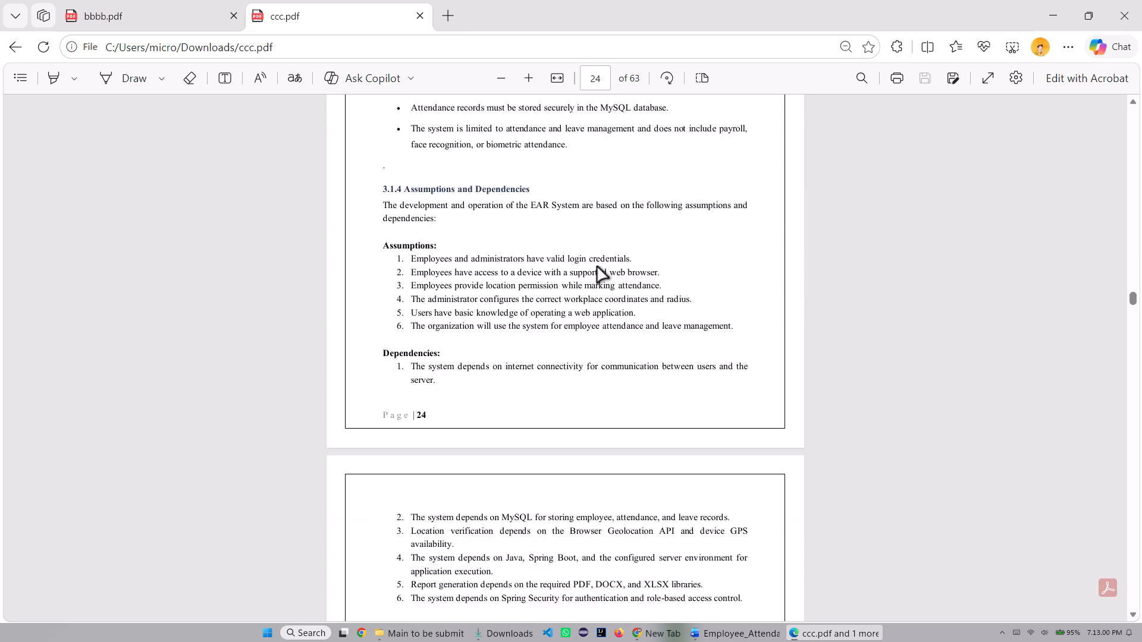
scroll(597, 267, down, 13)
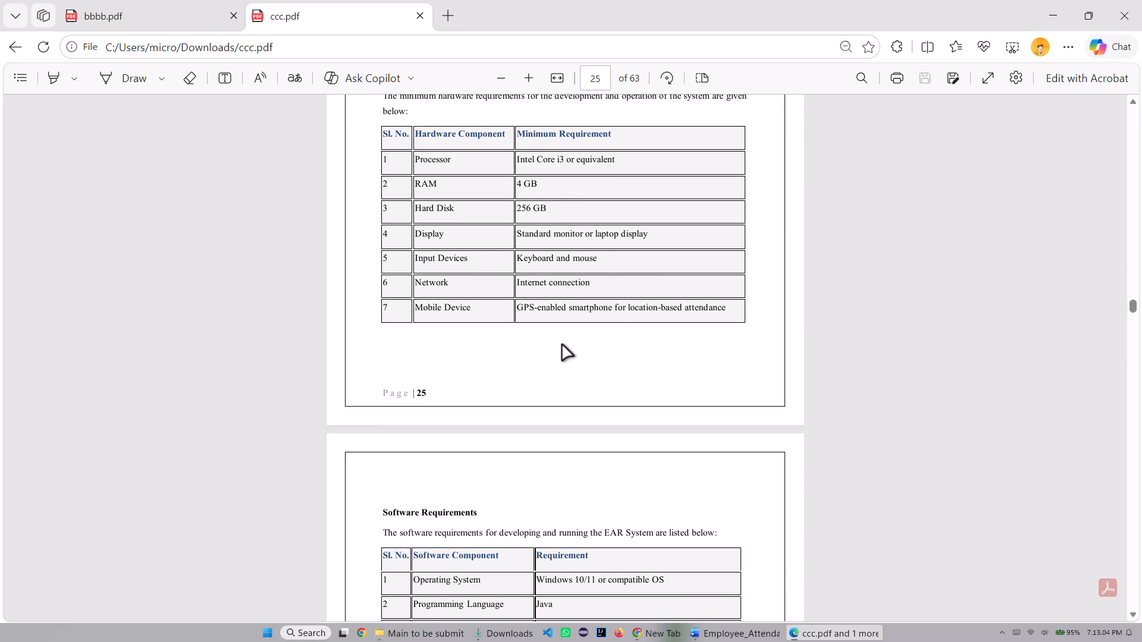
scroll(622, 320, down, 7)
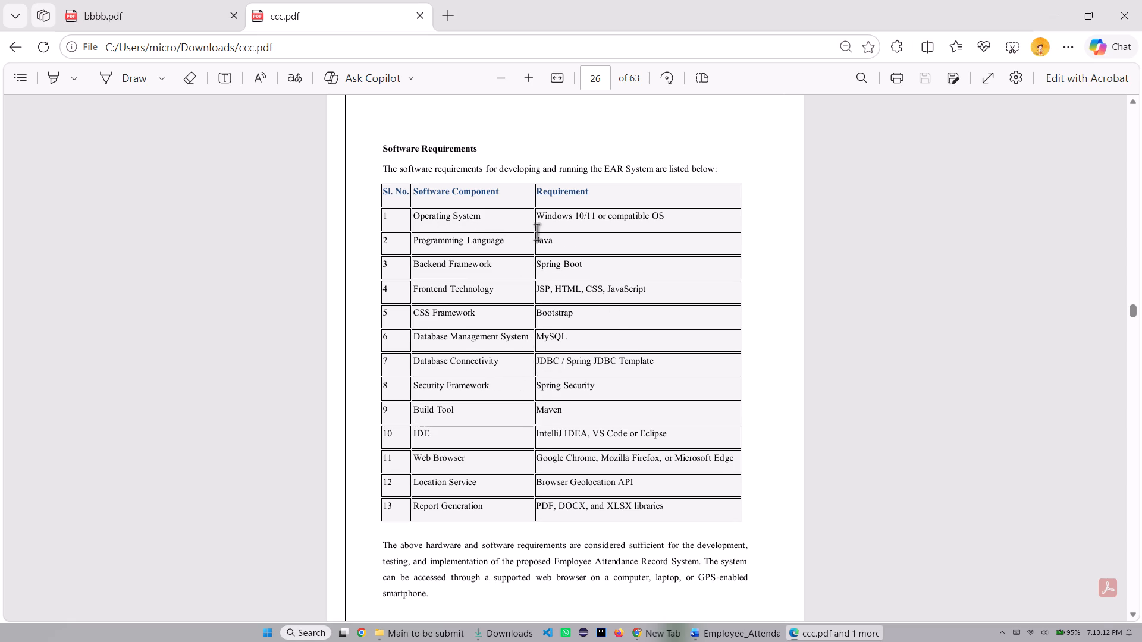
scroll(397, 310, down, 6)
scroll(669, 258, down, 7)
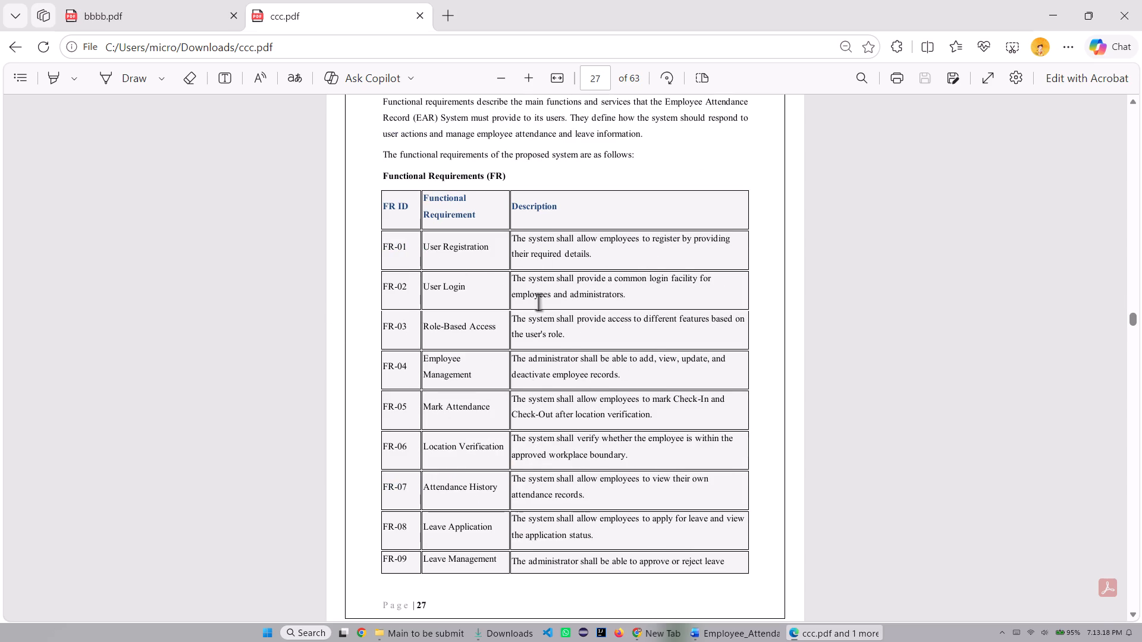
scroll(643, 327, down, 14)
scroll(570, 285, up, 5)
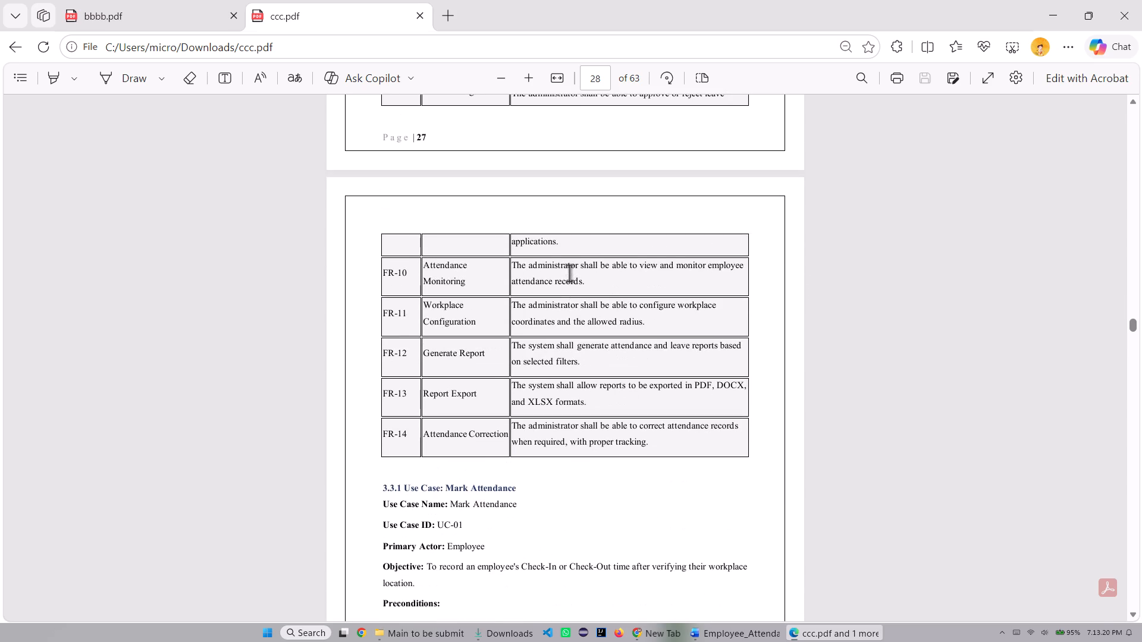
scroll(479, 252, up, 3)
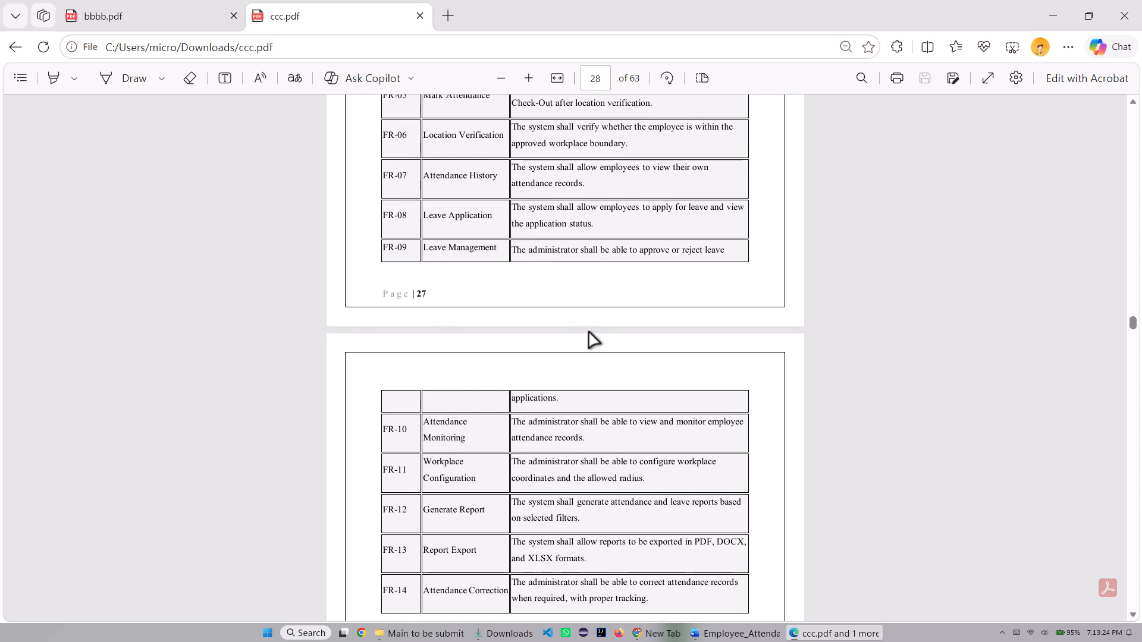
scroll(567, 339, down, 5)
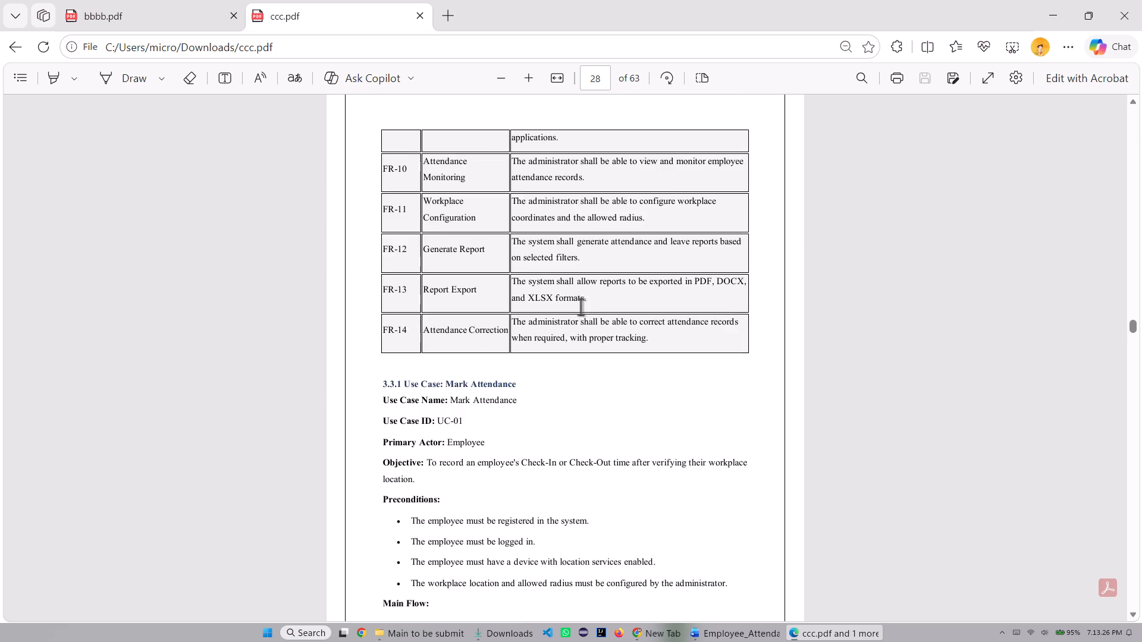
Review the PDF from the use cases to page 43, examining the Non-Functional Requirements and Development Environment tables.
scroll(594, 286, down, 17)
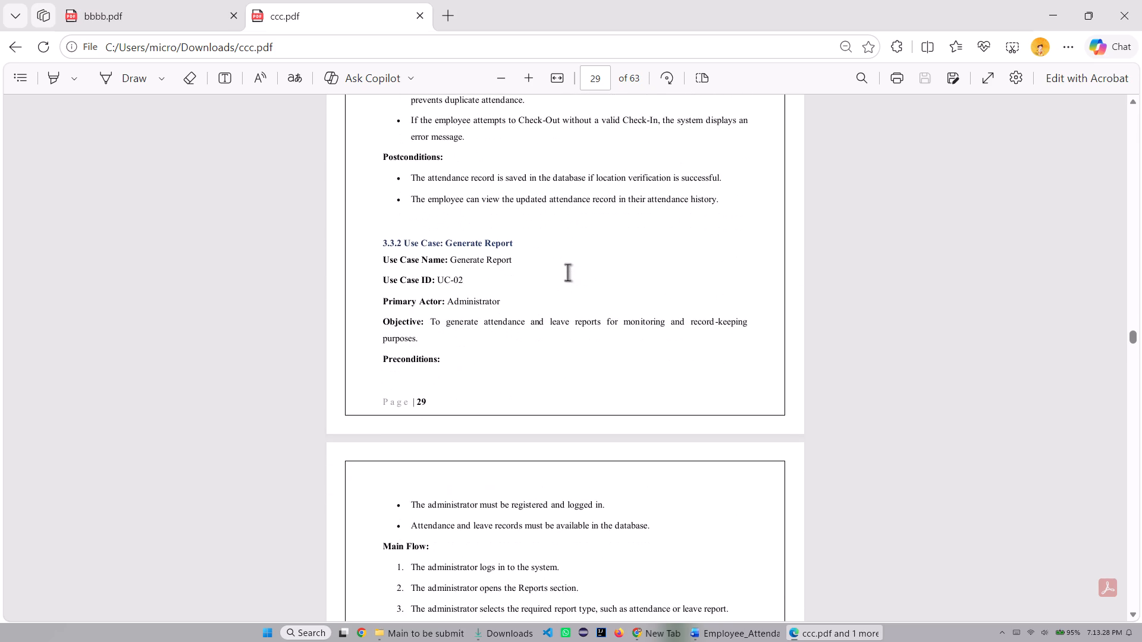
scroll(607, 248, down, 1)
scroll(520, 280, down, 2)
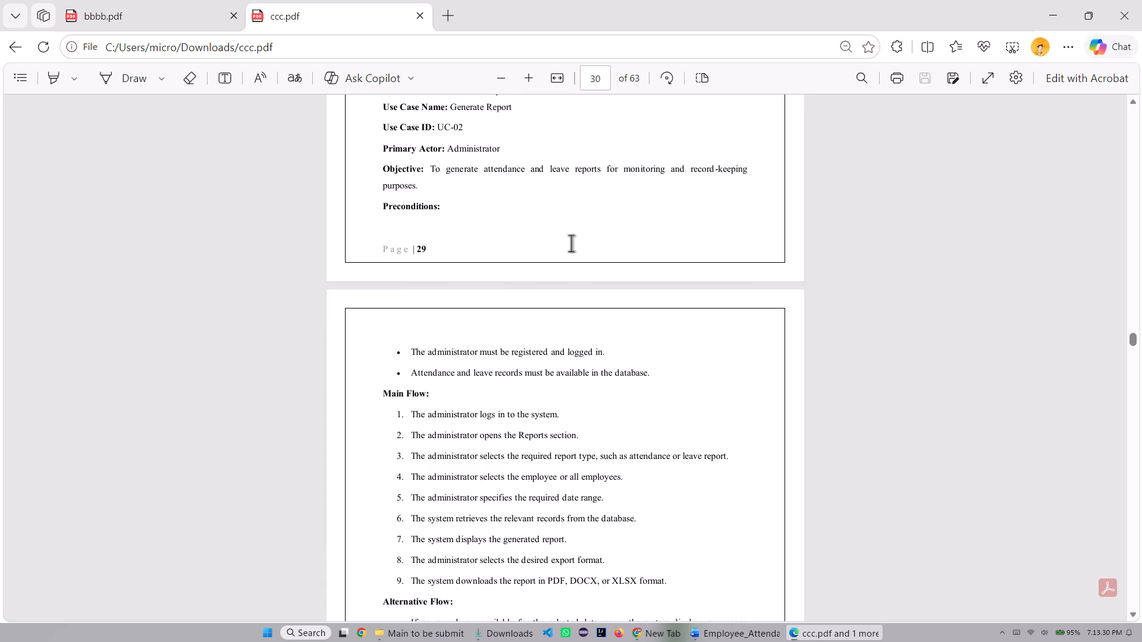
scroll(573, 246, down, 19)
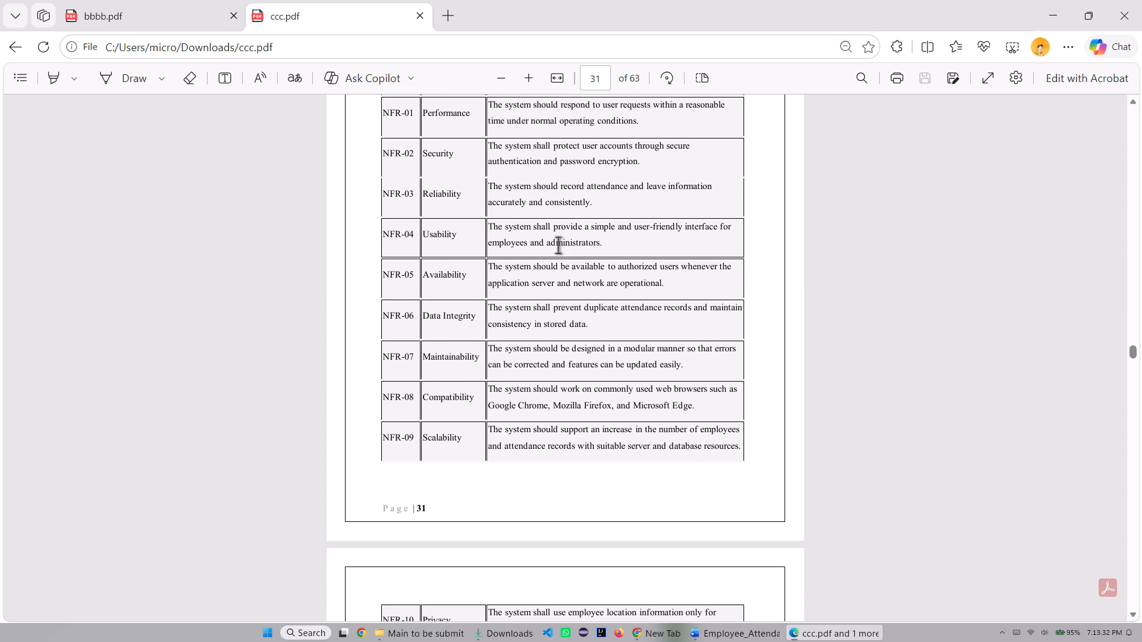
scroll(579, 235, down, 1)
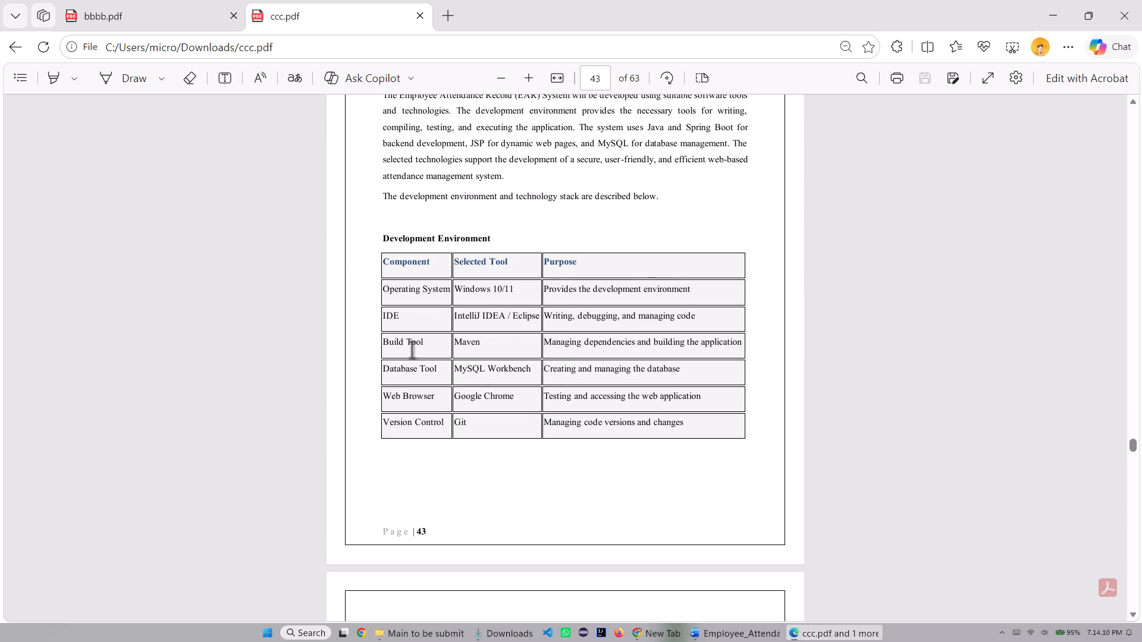
Examine the Technology Stack table on page 44 and continue through chapter 5 to the Verification and Validation Techniques table on page 51.
scroll(614, 367, down, 5)
scroll(578, 272, down, 8)
scroll(608, 245, up, 3)
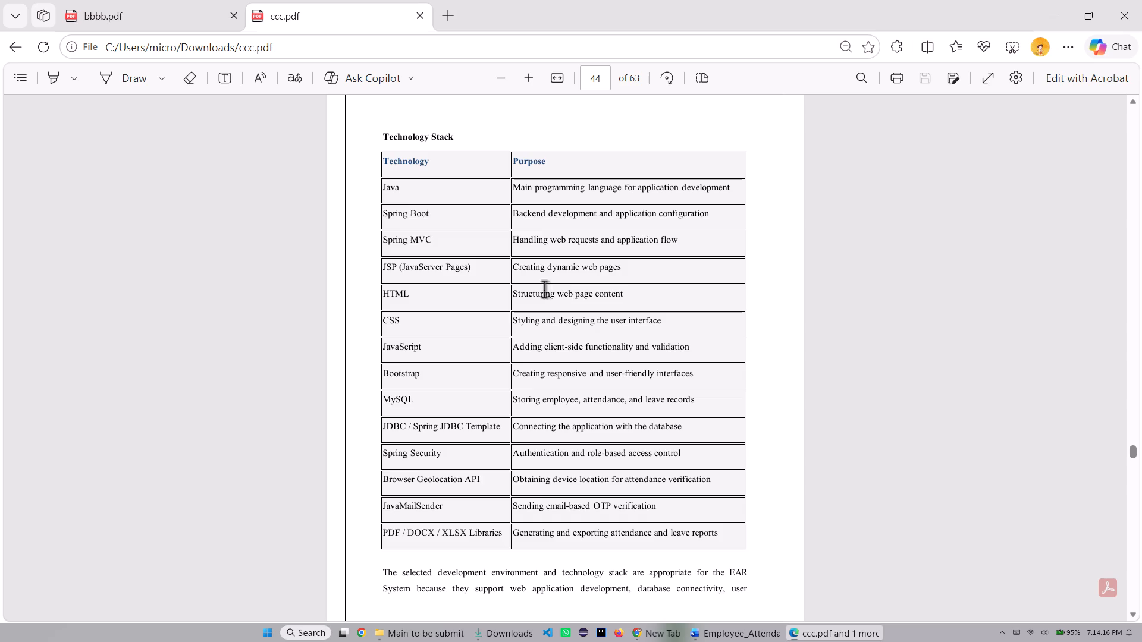
scroll(574, 216, down, 6)
scroll(633, 218, down, 15)
scroll(560, 261, down, 8)
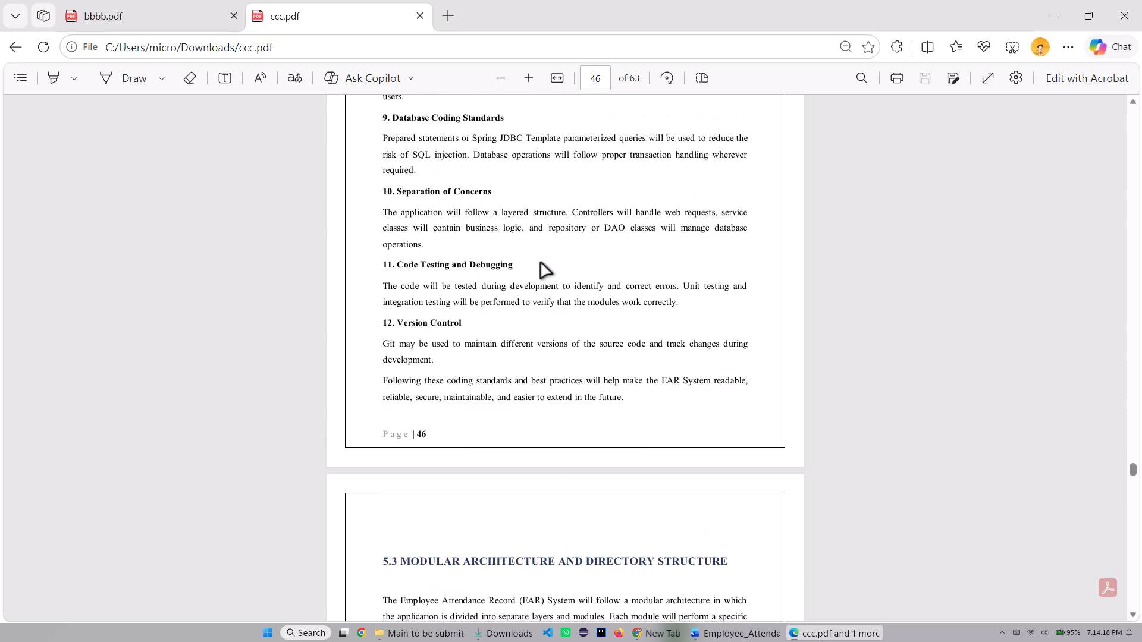
scroll(541, 263, down, 17)
scroll(539, 255, down, 19)
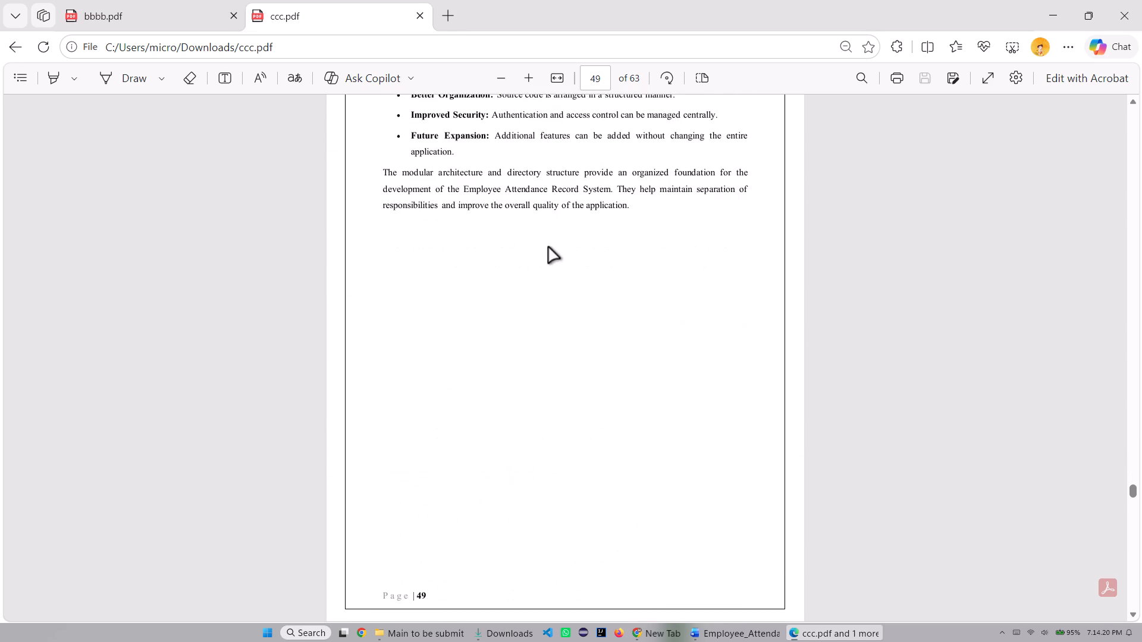
scroll(548, 247, down, 20)
scroll(548, 247, down, 1)
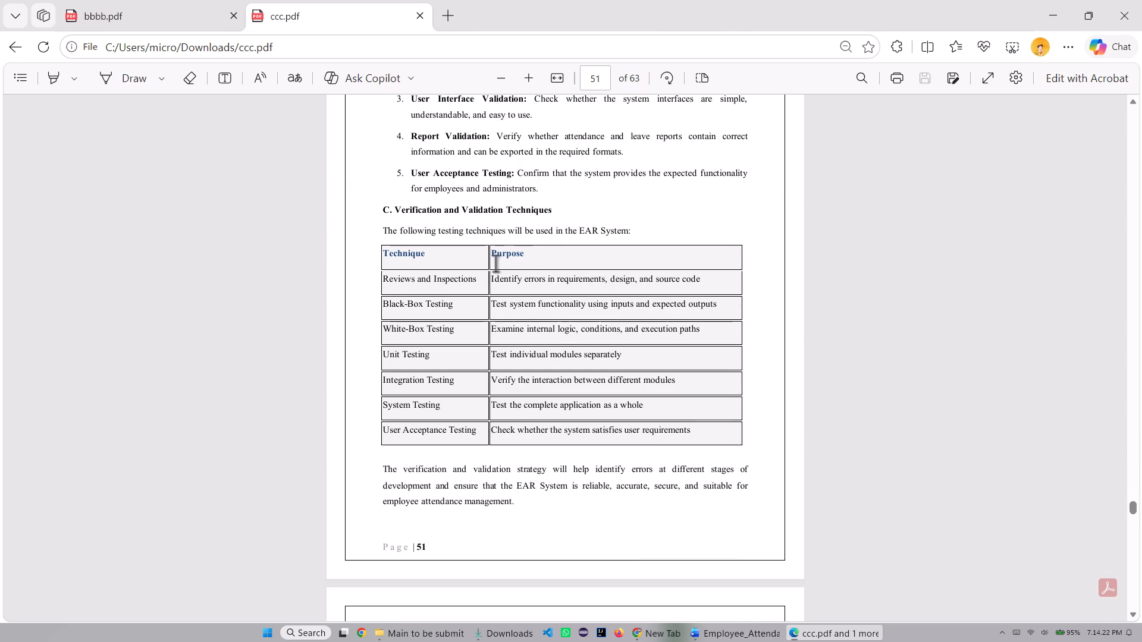
Examine the borders and shading of the black-box, boundary value and independent path test case tables on pages 52 to 55.
scroll(581, 370, down, 4)
scroll(568, 286, down, 7)
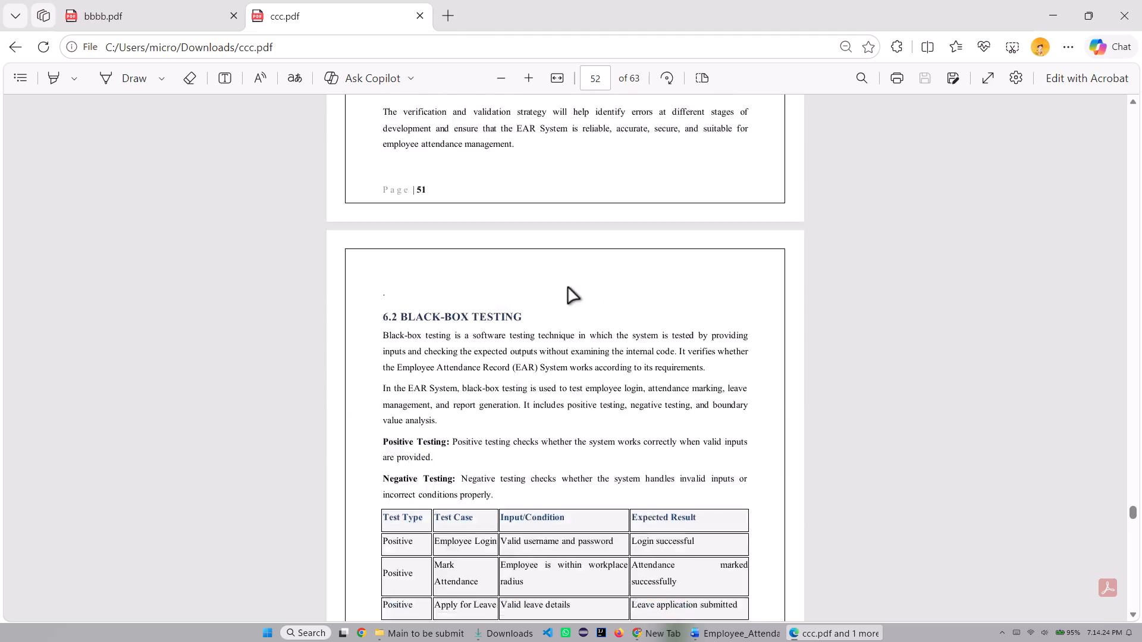
scroll(566, 275, down, 5)
scroll(488, 257, up, 4)
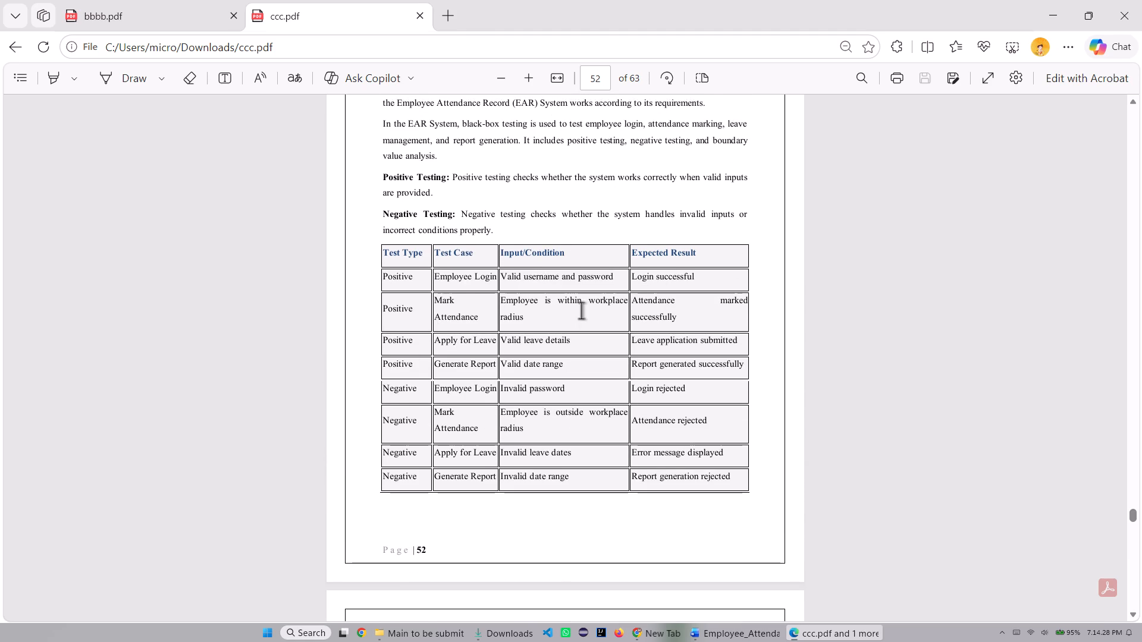
scroll(566, 401, down, 5)
scroll(443, 316, down, 5)
scroll(698, 290, down, 1)
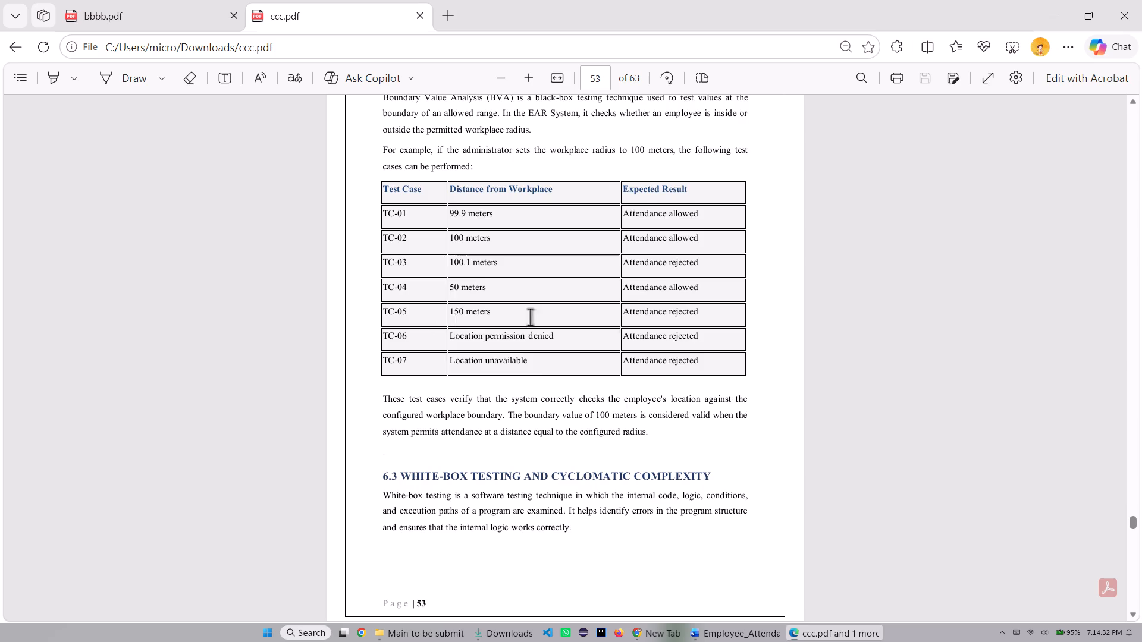
scroll(654, 347, down, 4)
scroll(509, 288, down, 8)
scroll(581, 266, down, 14)
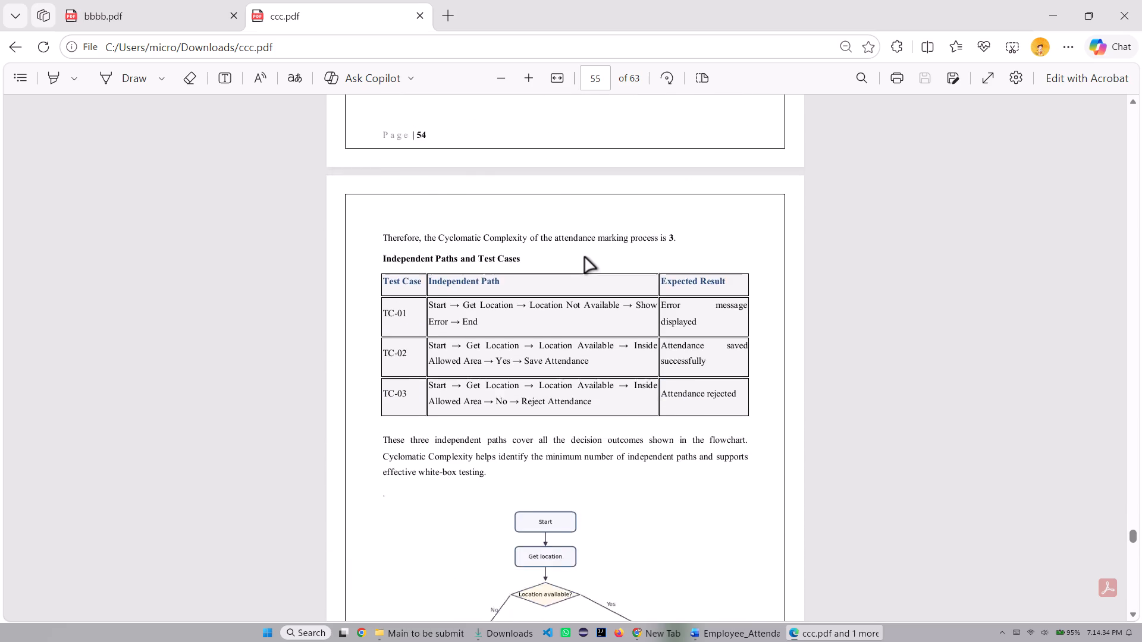
scroll(585, 253, up, 3)
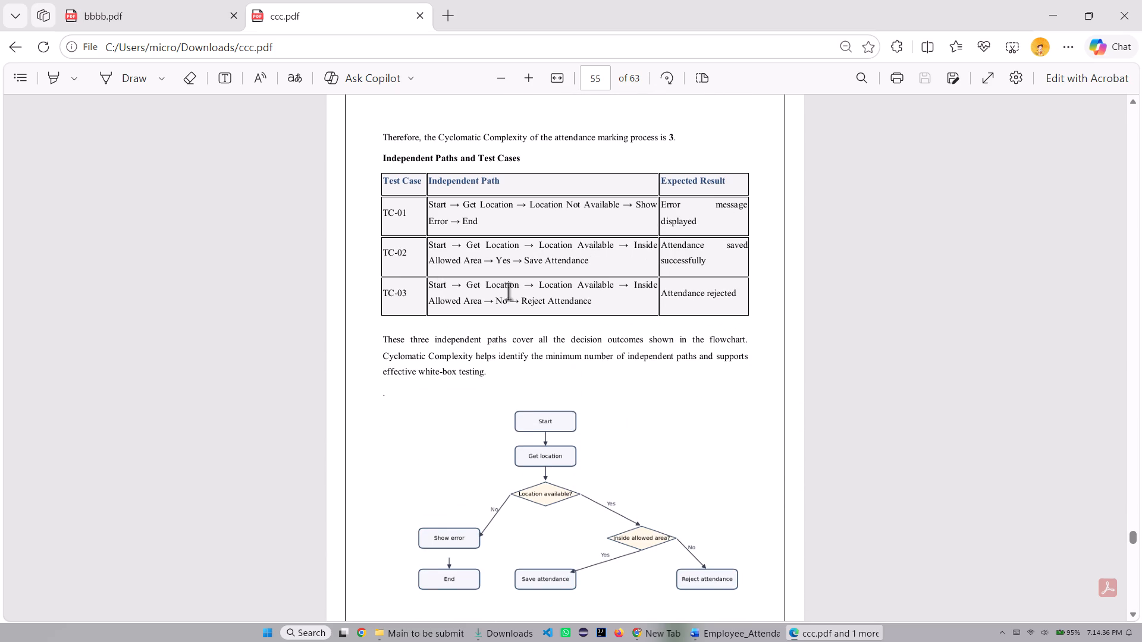
Review the rest of ccc.pdf from the testing comparison table on page 57 through the maintenance chapter and appendices to page 63.
scroll(660, 345, down, 6)
scroll(529, 330, down, 8)
scroll(530, 282, down, 7)
scroll(591, 284, down, 7)
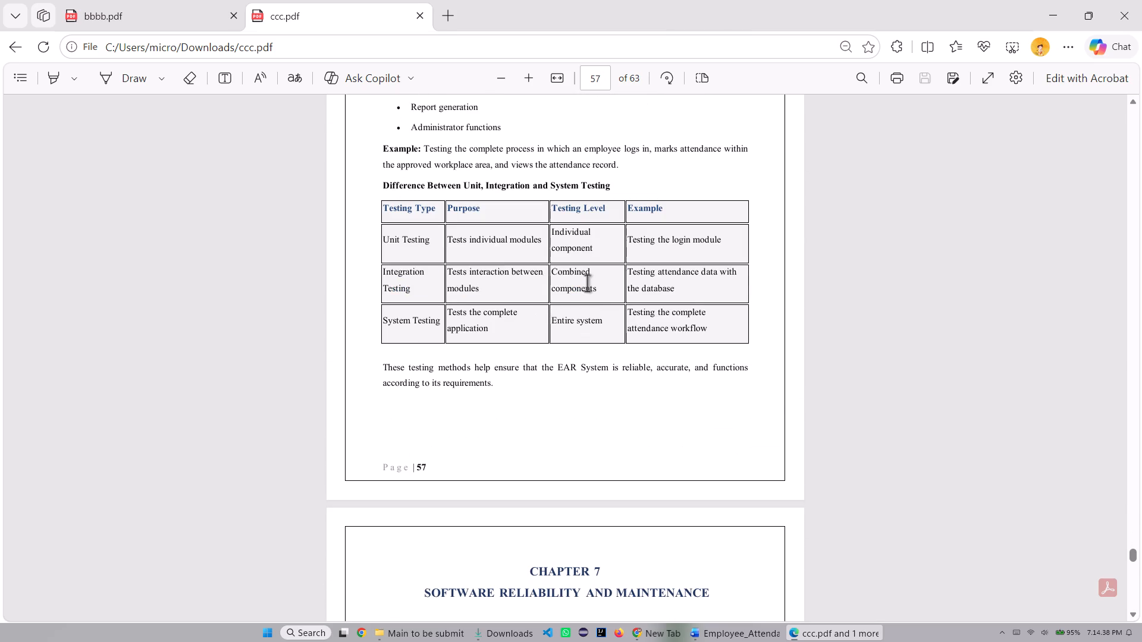
scroll(643, 304, down, 12)
scroll(513, 297, down, 4)
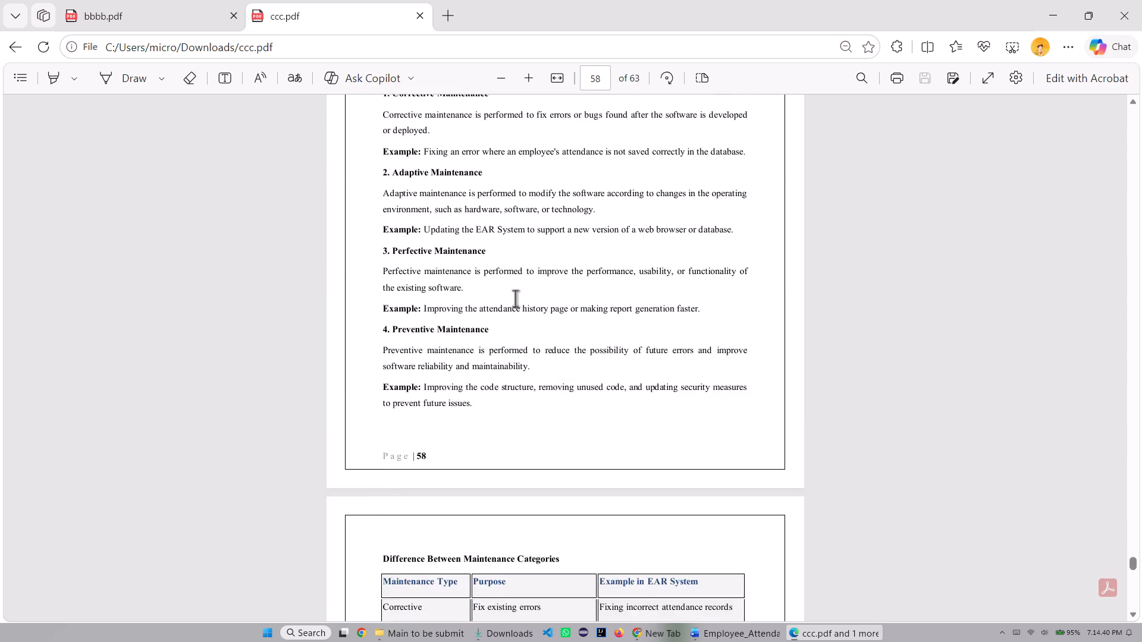
scroll(515, 298, down, 4)
scroll(374, 279, down, 8)
scroll(506, 270, down, 9)
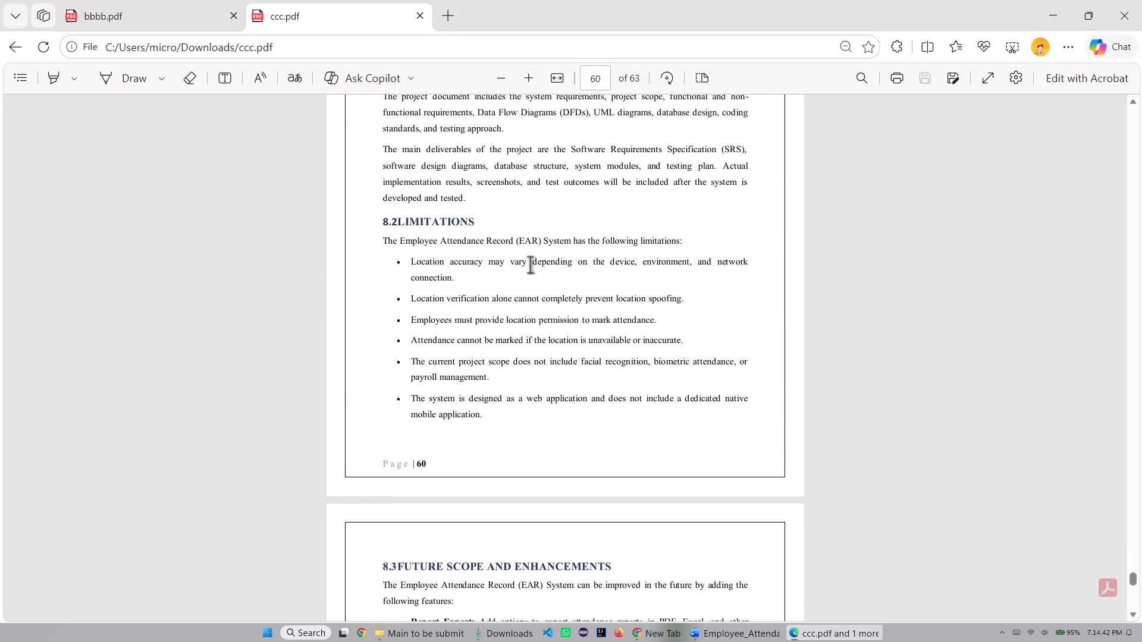
scroll(530, 265, down, 7)
scroll(538, 257, down, 20)
scroll(538, 257, down, 12)
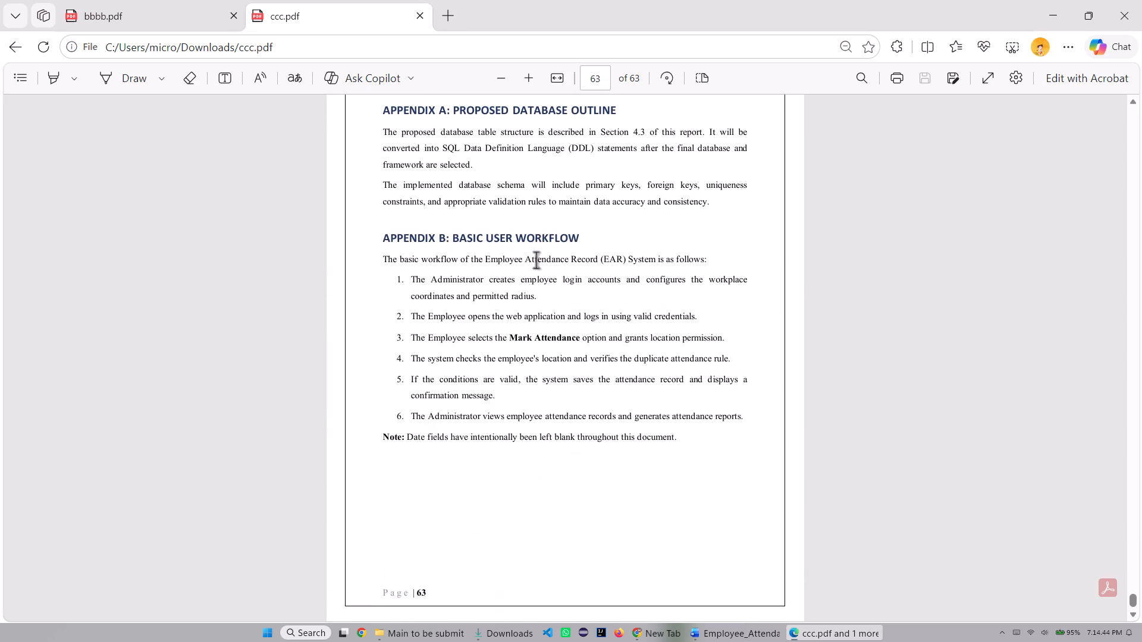
Enlarge the PDF view and re-examine the borders of the maintenance categories table on page 59 and the black-box testing table on page 52.
scroll(536, 259, up, 20)
scroll(536, 259, up, 19)
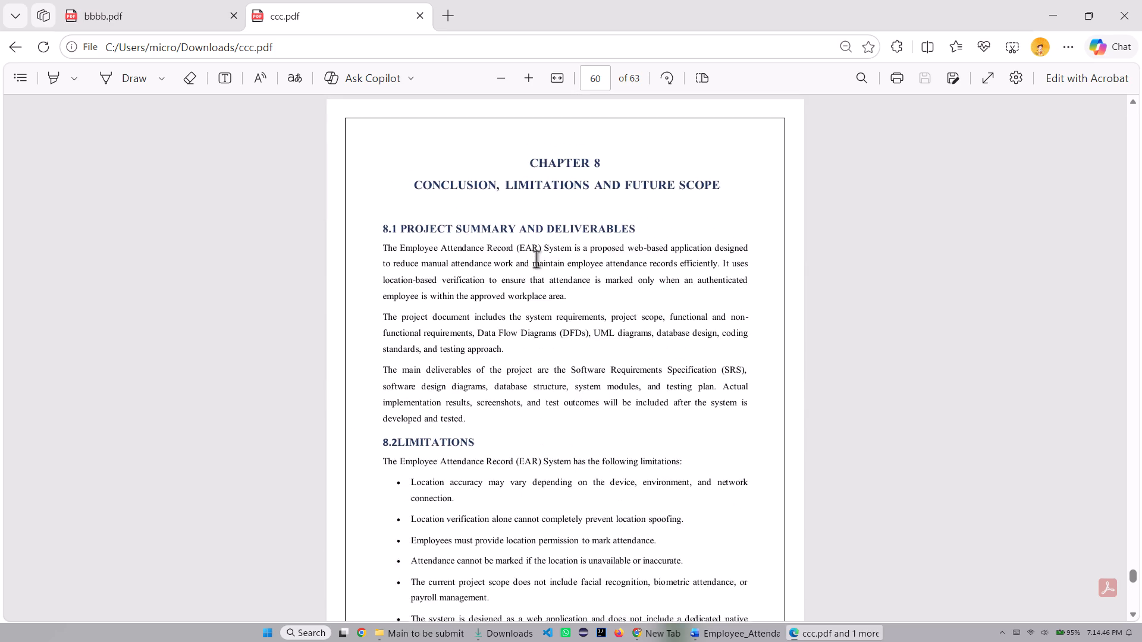
scroll(536, 259, up, 15)
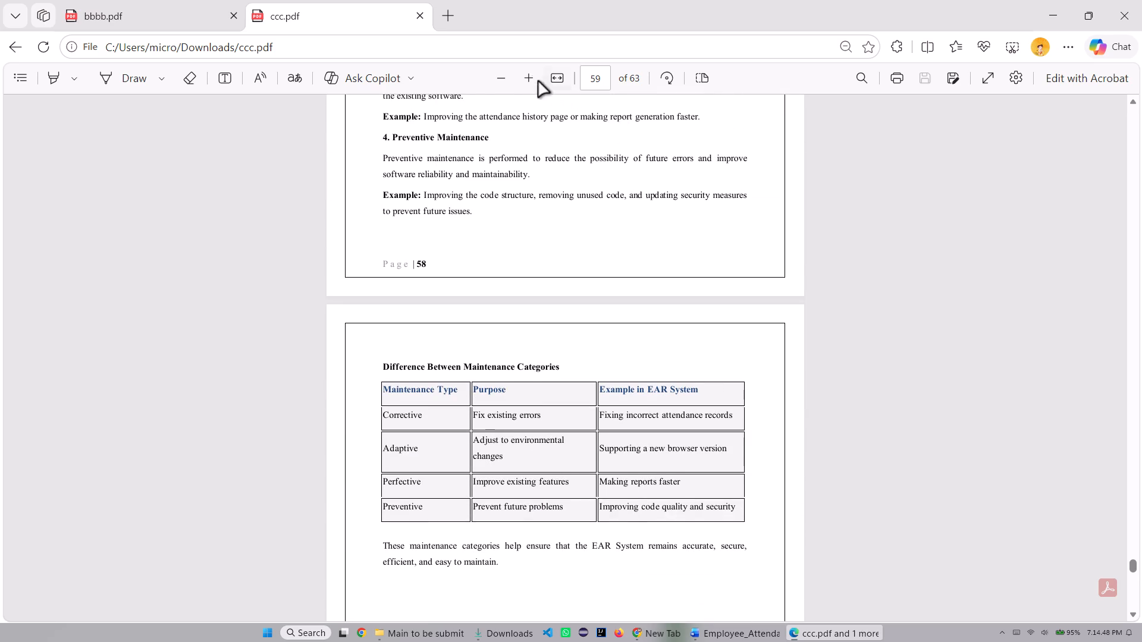
double_click(521, 74)
click(528, 74)
click(528, 74)
scroll(545, 162, down, 3)
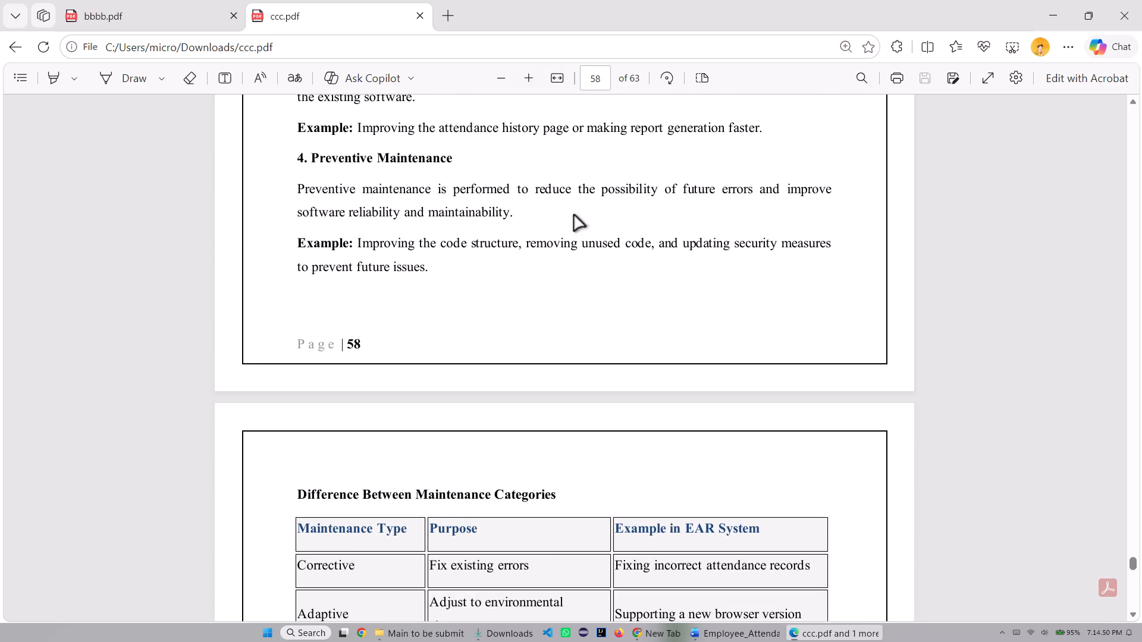
scroll(574, 215, down, 5)
scroll(510, 247, up, 2)
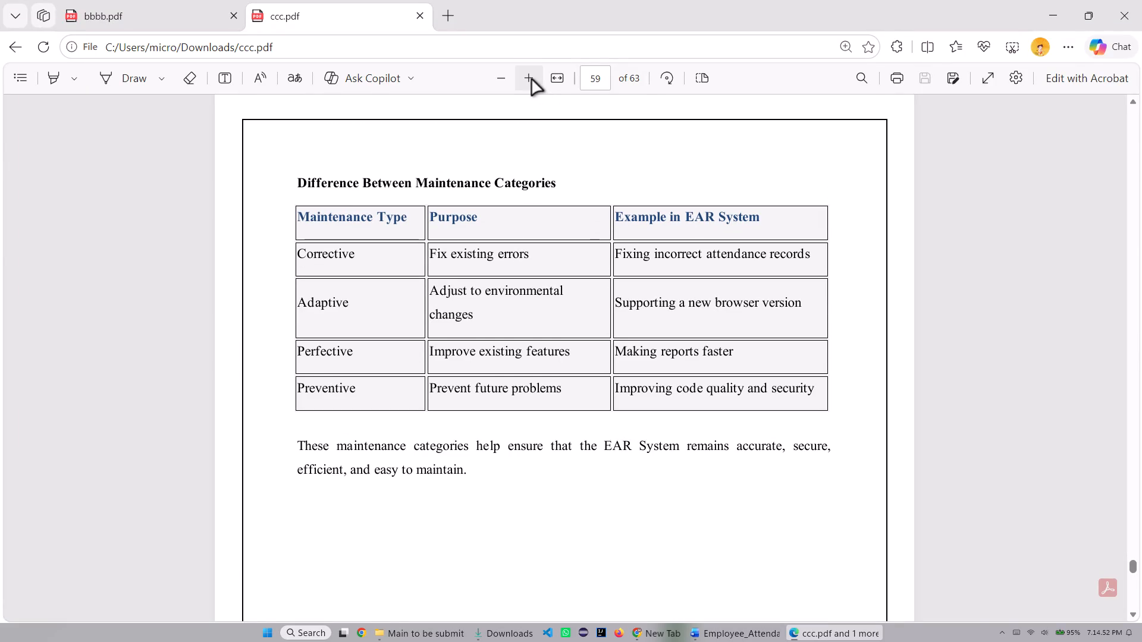
drag(1141, 567, 1137, 552)
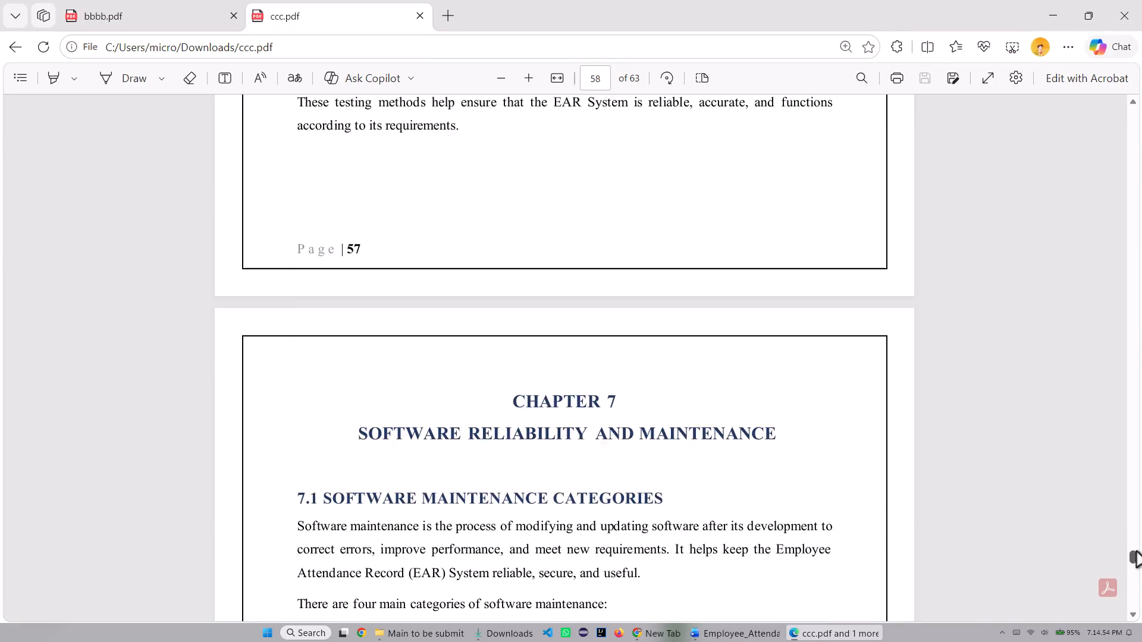
drag(1137, 552, 1141, 515)
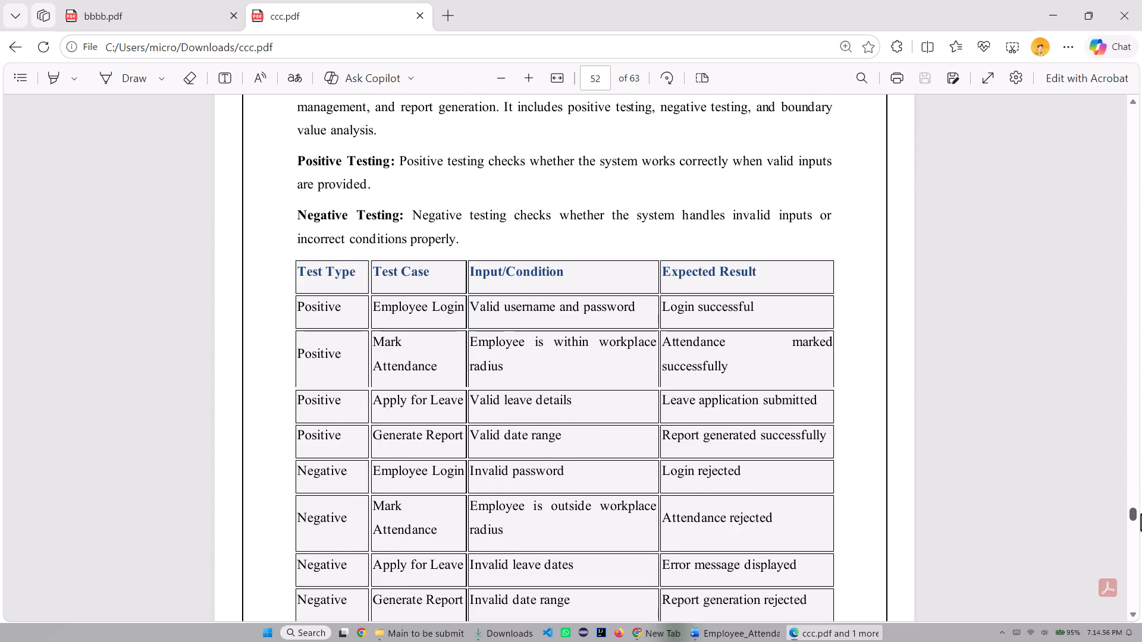
Review ccc.pdf from the cover page through the certificates, abstract and table of contents.
drag(1141, 515, 1140, 376)
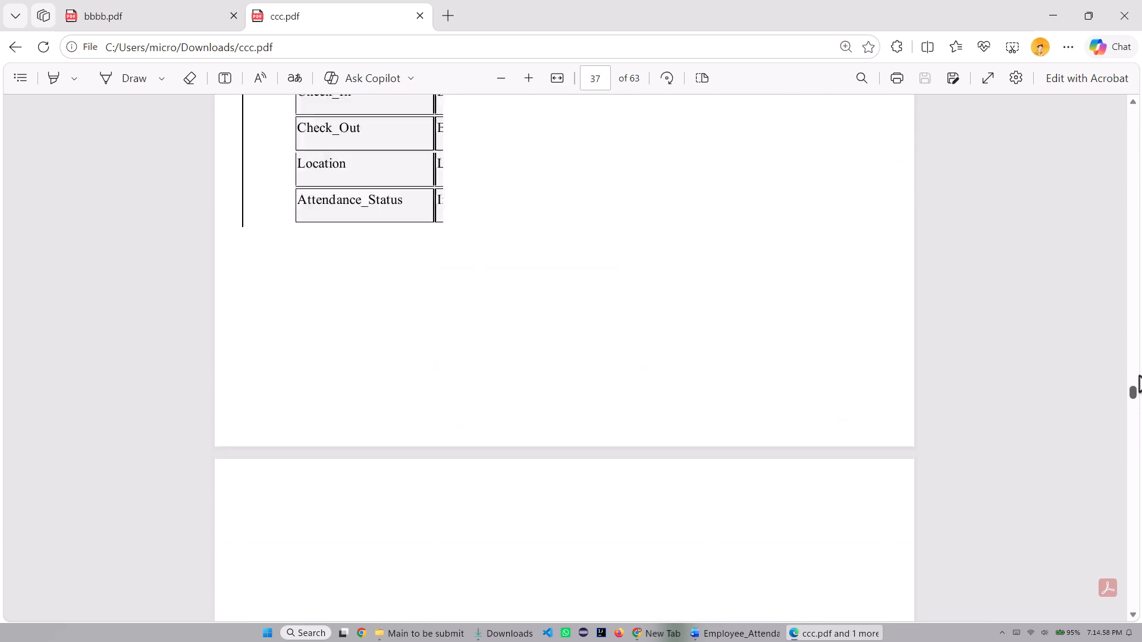
drag(1140, 376, 1141, 34)
scroll(530, 213, down, 4)
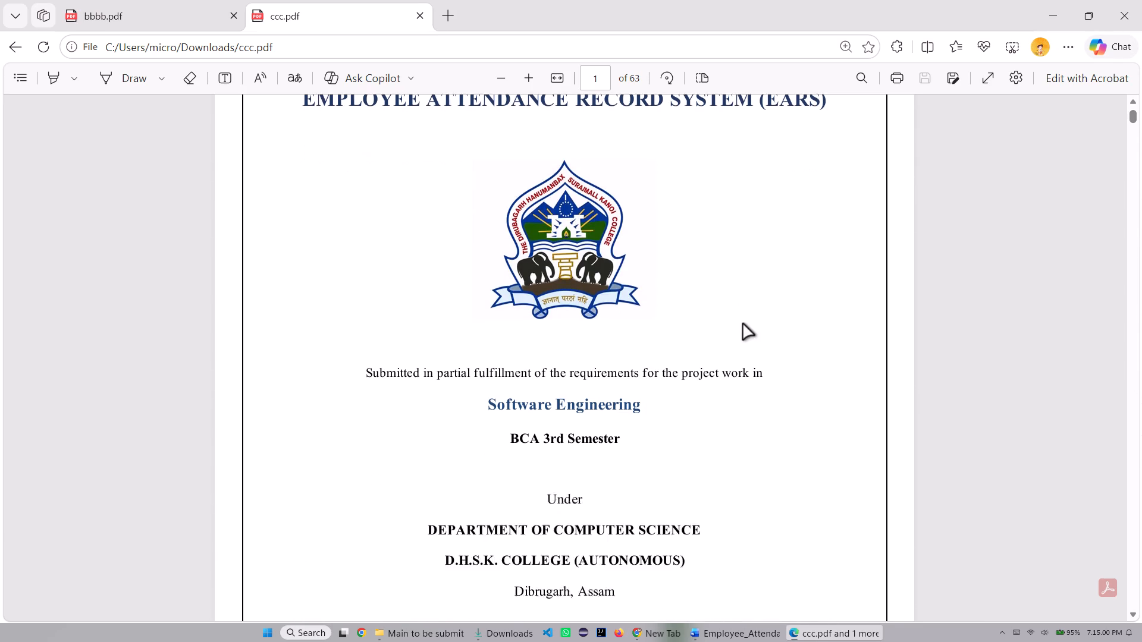
scroll(560, 347, down, 9)
scroll(688, 308, down, 5)
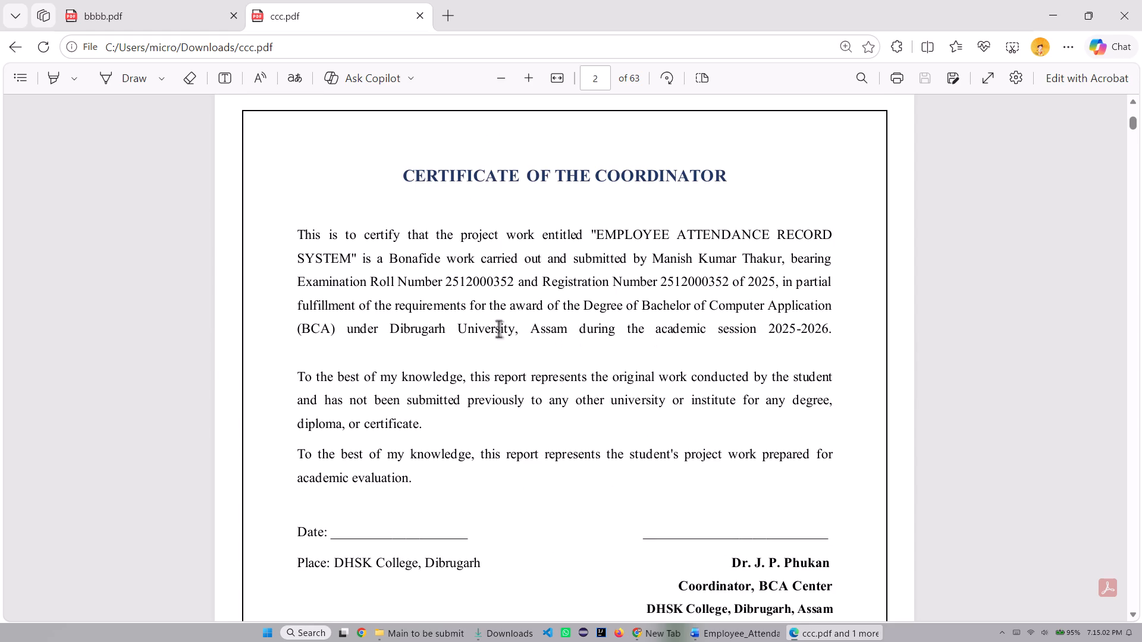
scroll(749, 322, down, 16)
scroll(674, 330, down, 5)
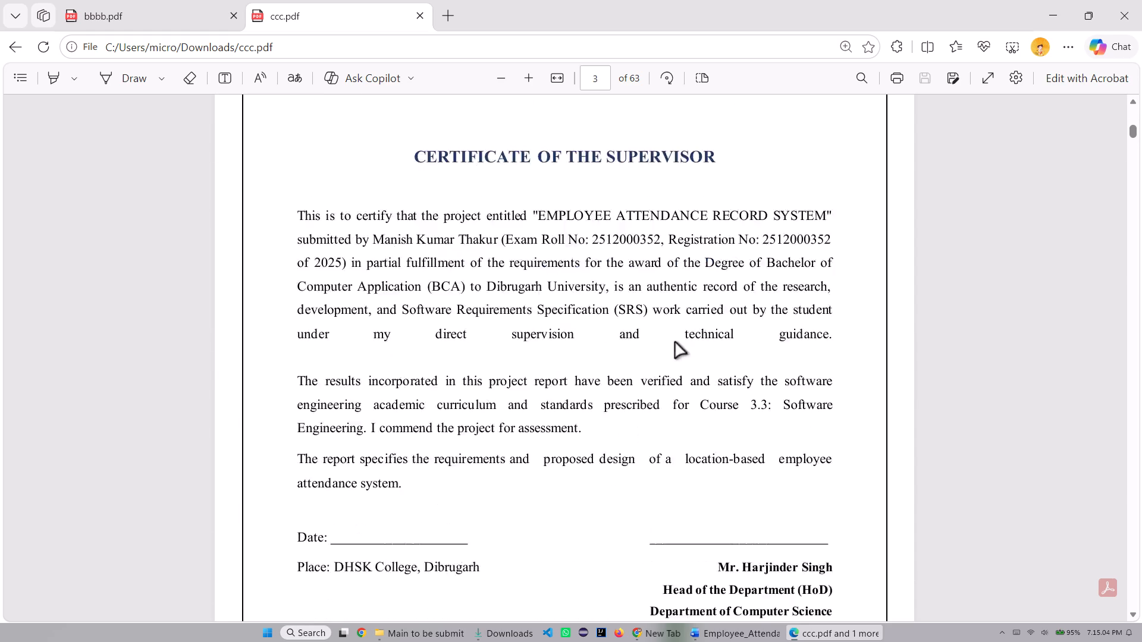
scroll(672, 355, down, 14)
scroll(670, 377, down, 9)
scroll(658, 381, down, 20)
scroll(658, 381, down, 20)
scroll(658, 381, down, 11)
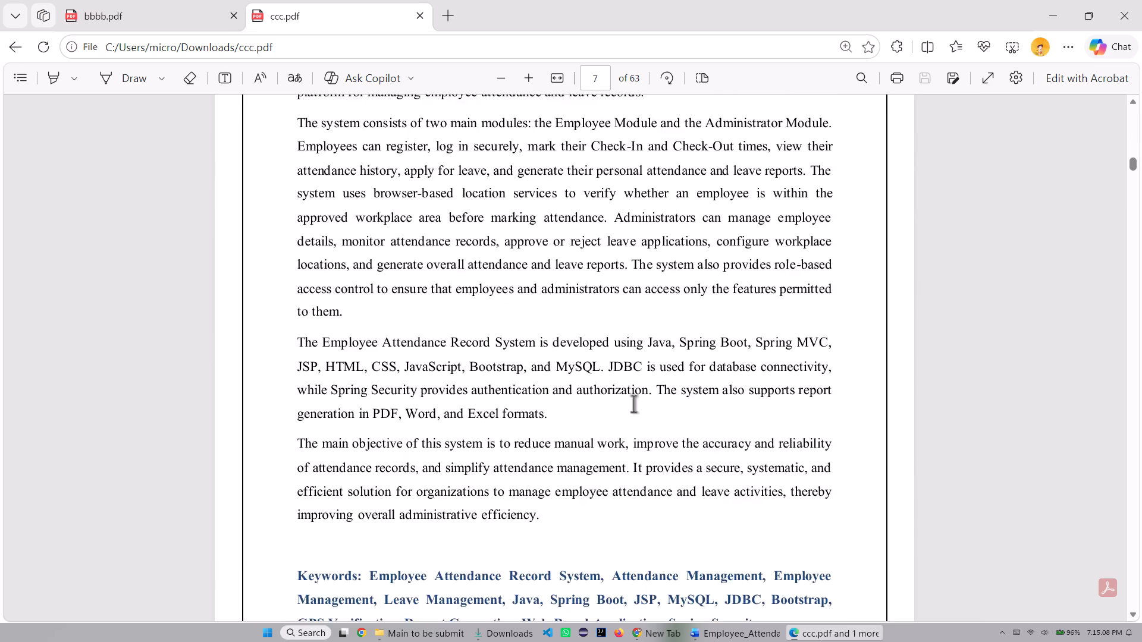
scroll(633, 404, down, 14)
scroll(611, 389, down, 20)
scroll(611, 389, down, 12)
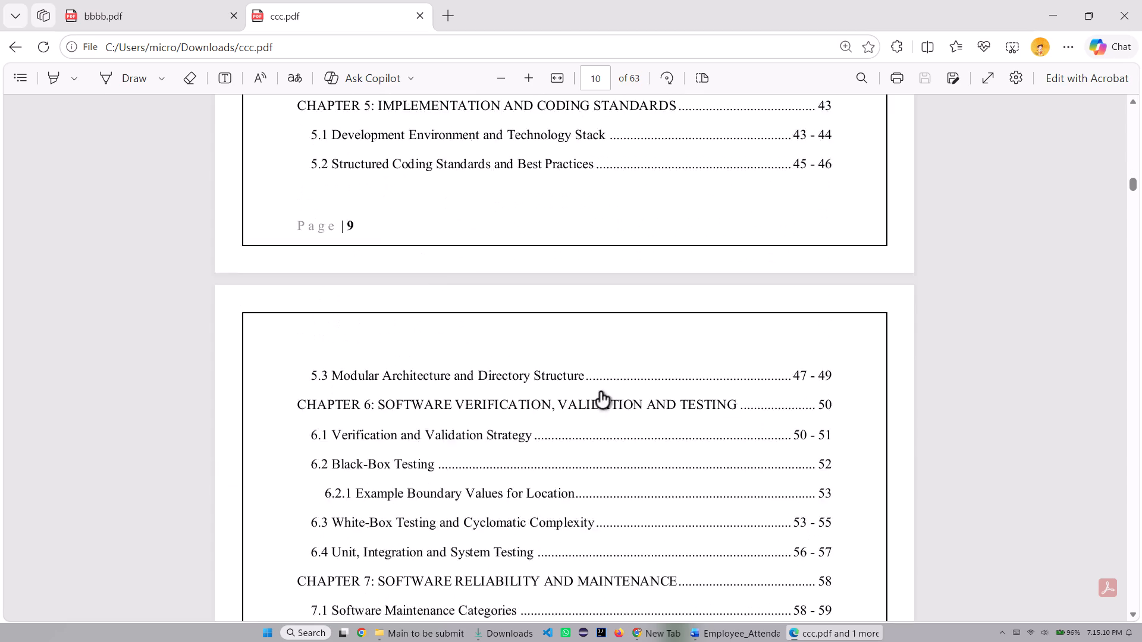
Examine the borders of the List of Figures and List of Tables on pages 10 to 12 and close the PDF viewer.
scroll(601, 392, down, 18)
scroll(594, 388, up, 9)
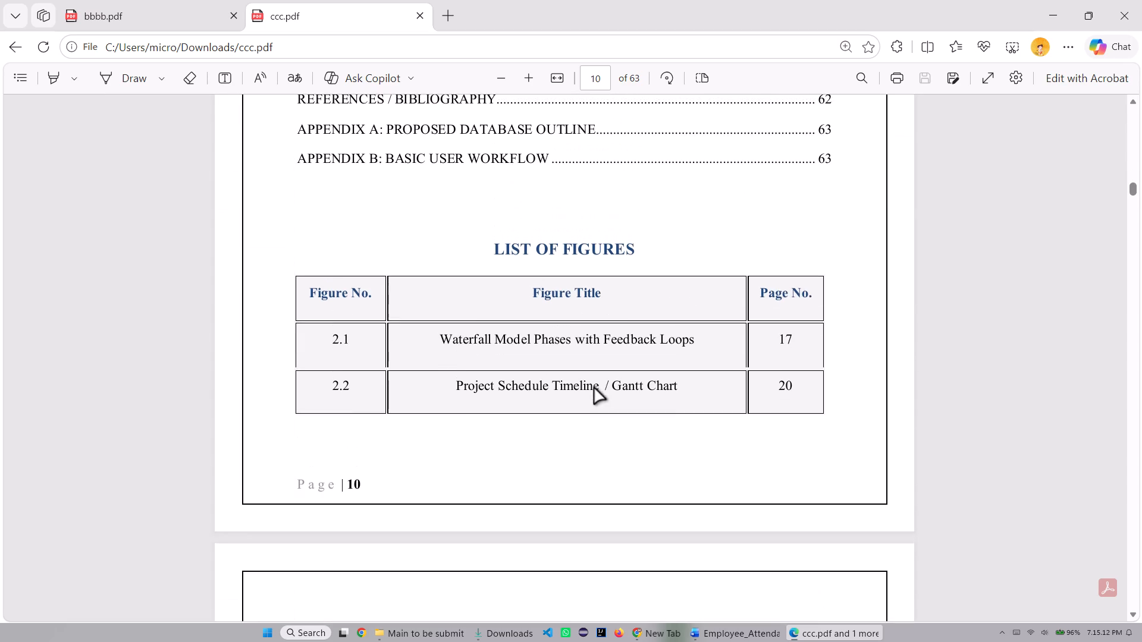
scroll(659, 366, down, 10)
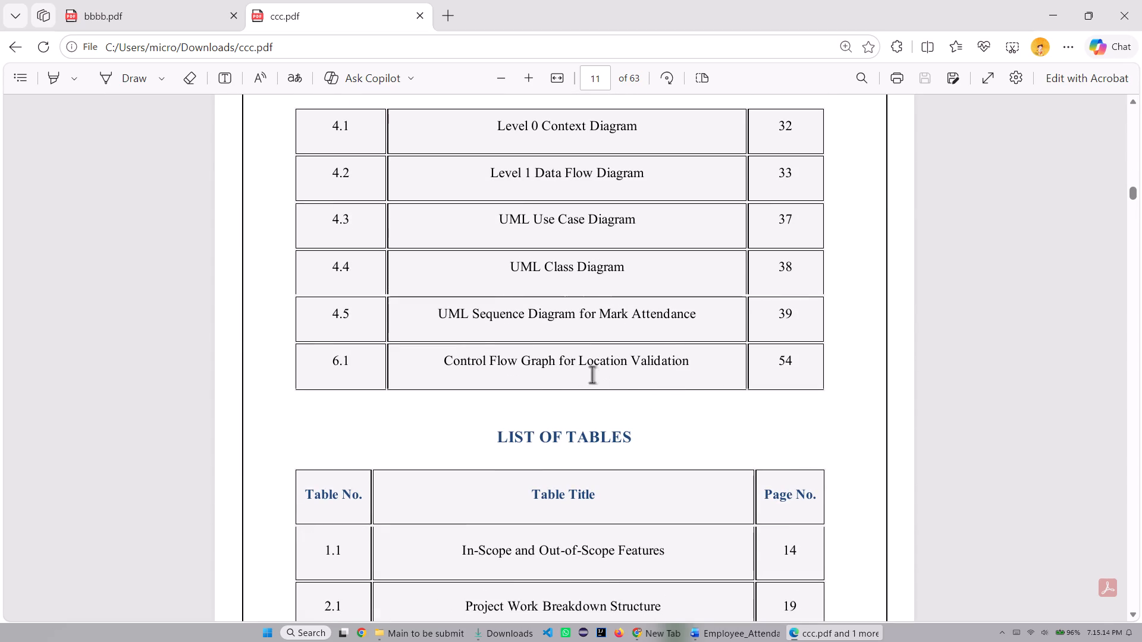
scroll(529, 377, down, 7)
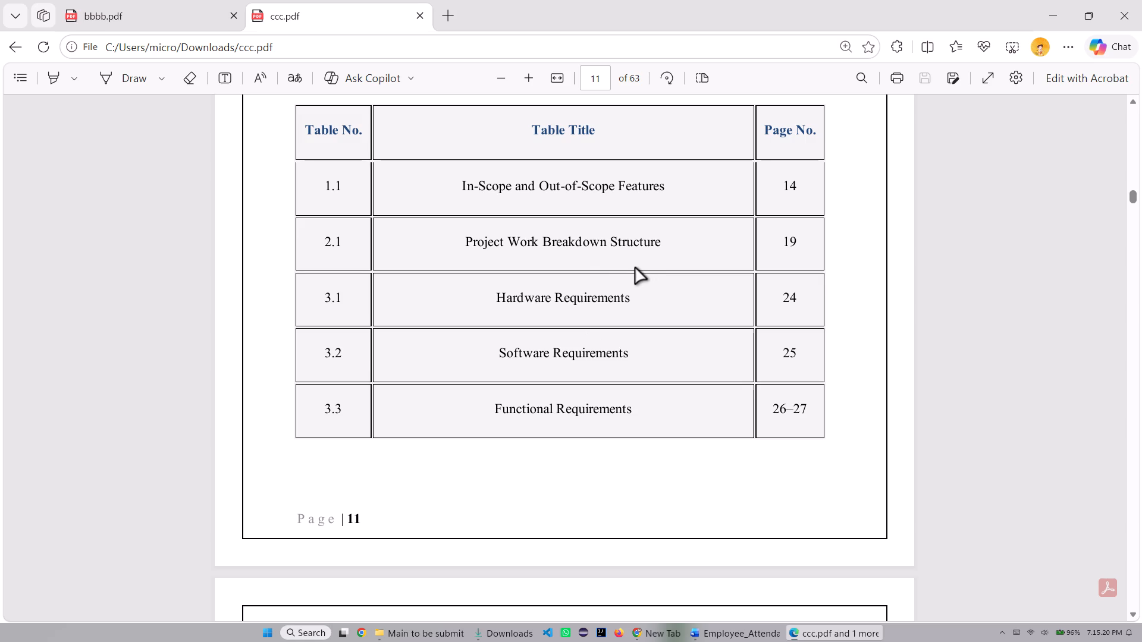
scroll(648, 269, down, 7)
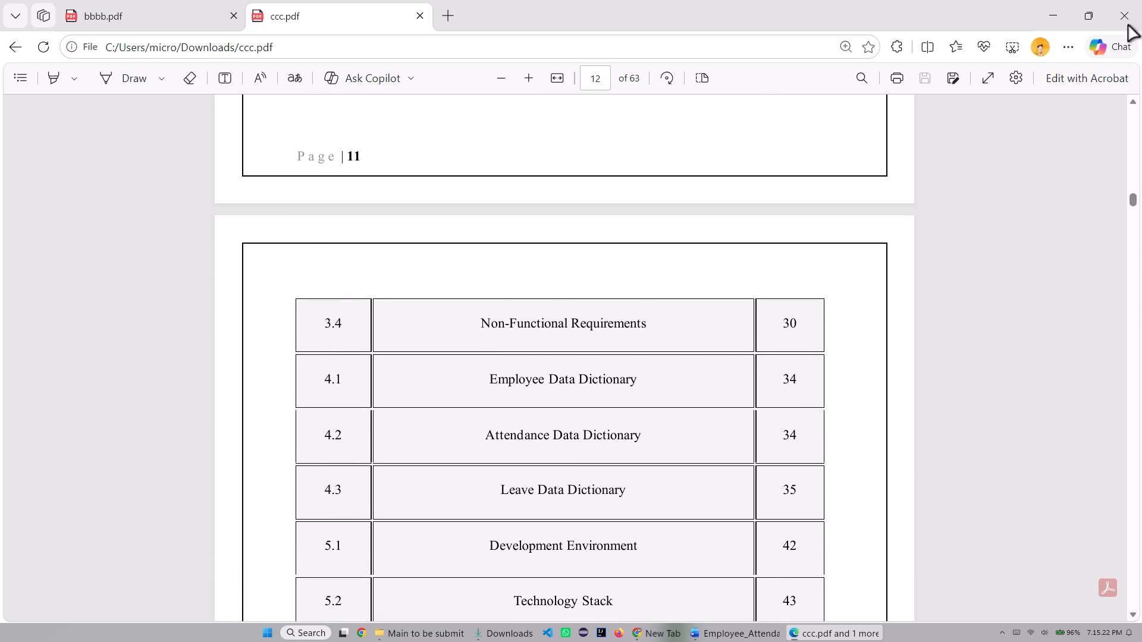
click(1134, 5)
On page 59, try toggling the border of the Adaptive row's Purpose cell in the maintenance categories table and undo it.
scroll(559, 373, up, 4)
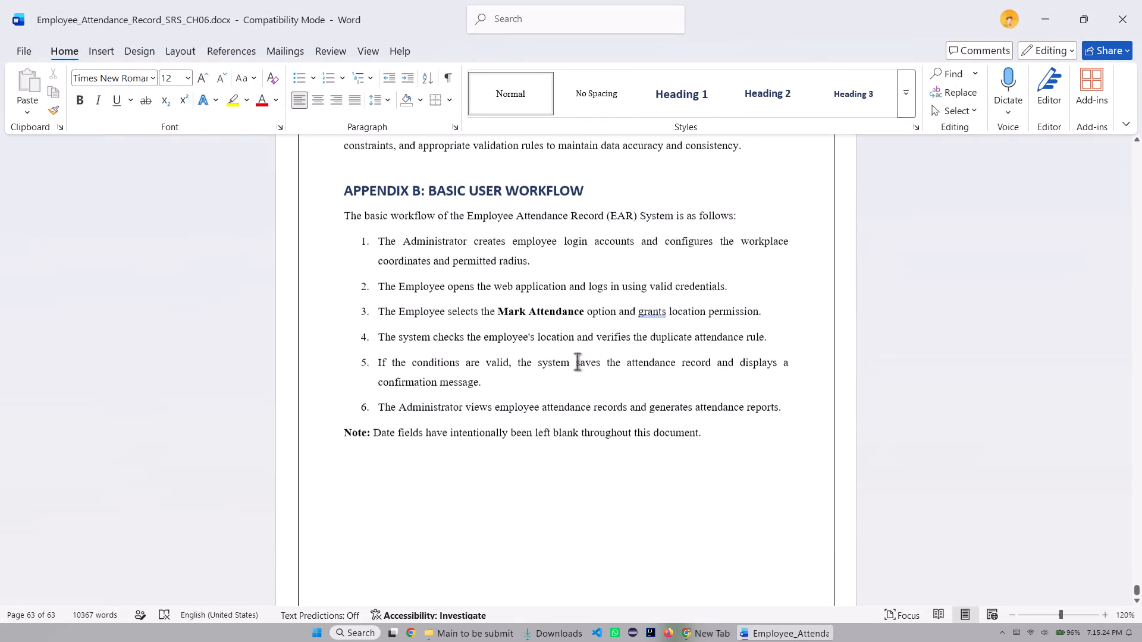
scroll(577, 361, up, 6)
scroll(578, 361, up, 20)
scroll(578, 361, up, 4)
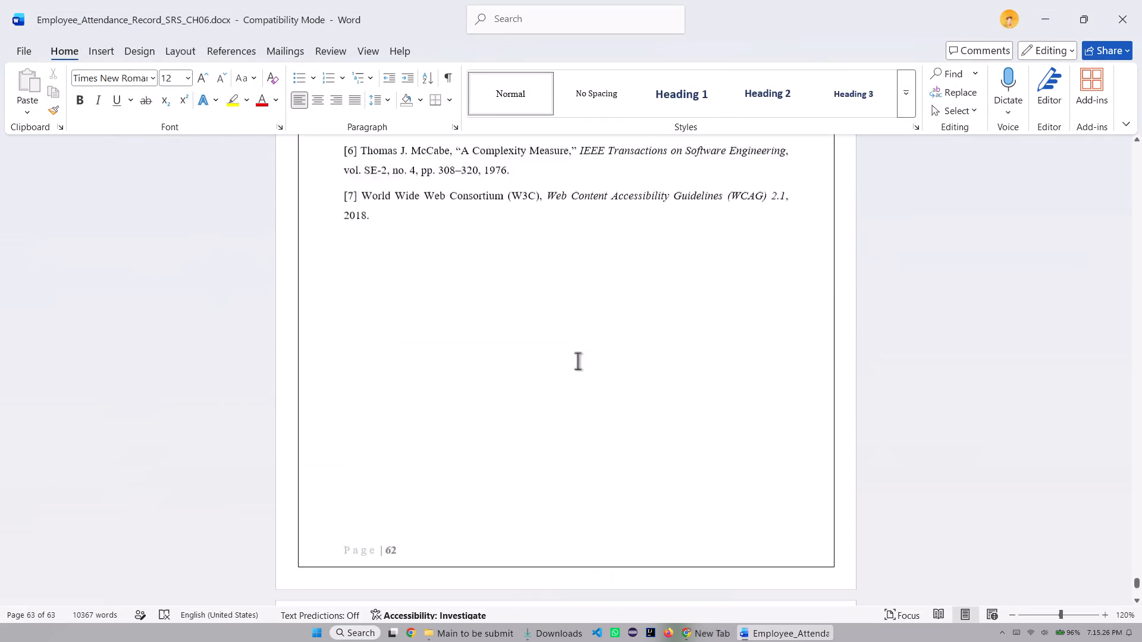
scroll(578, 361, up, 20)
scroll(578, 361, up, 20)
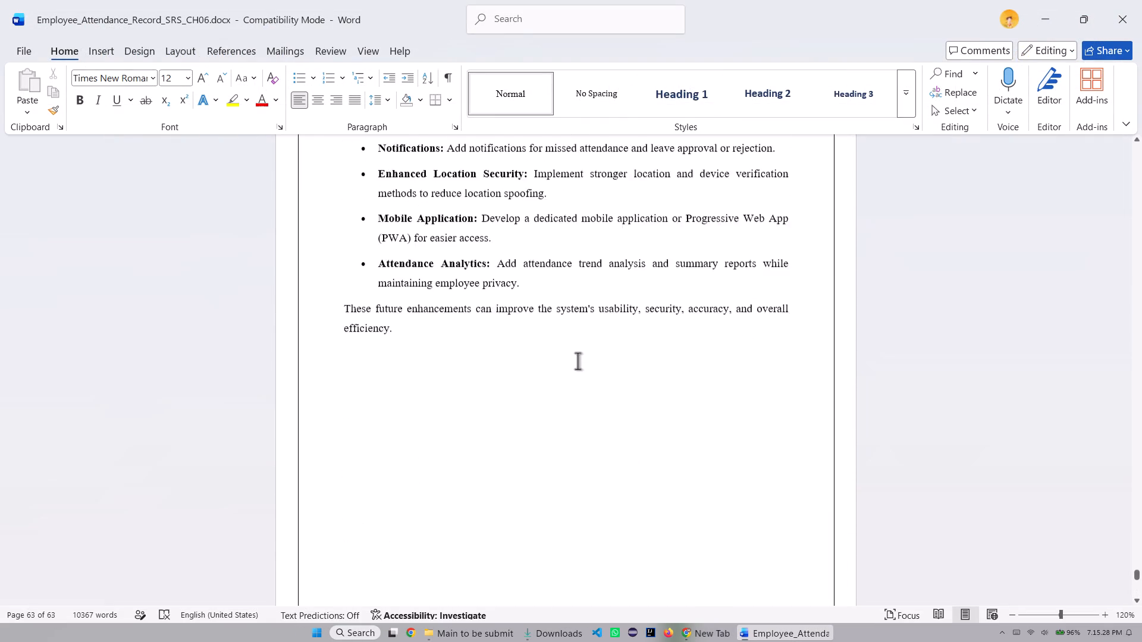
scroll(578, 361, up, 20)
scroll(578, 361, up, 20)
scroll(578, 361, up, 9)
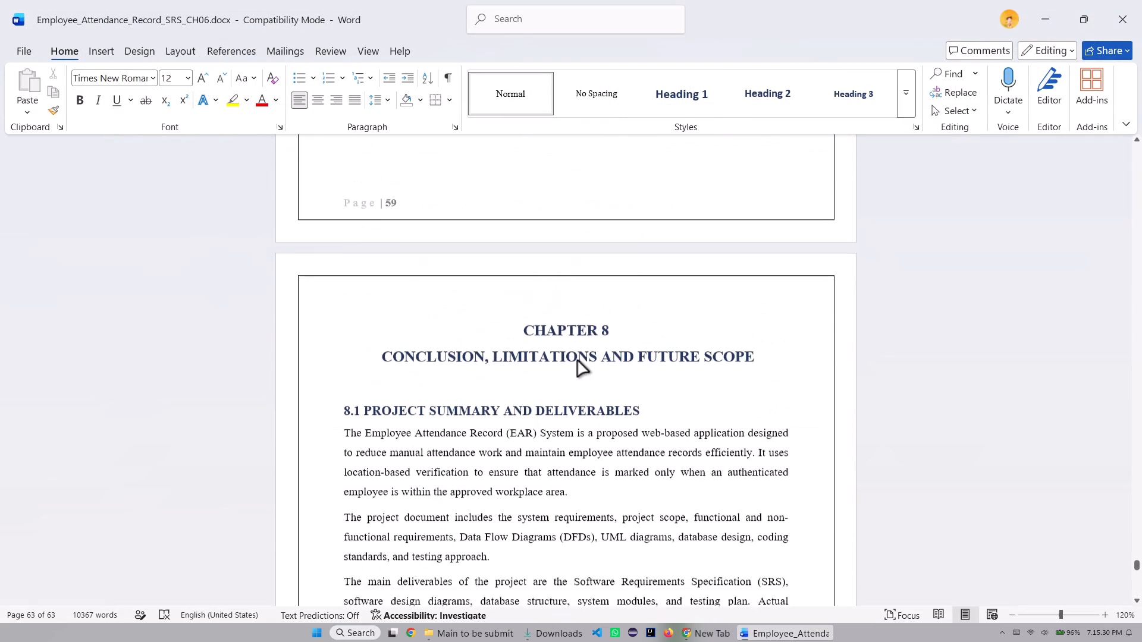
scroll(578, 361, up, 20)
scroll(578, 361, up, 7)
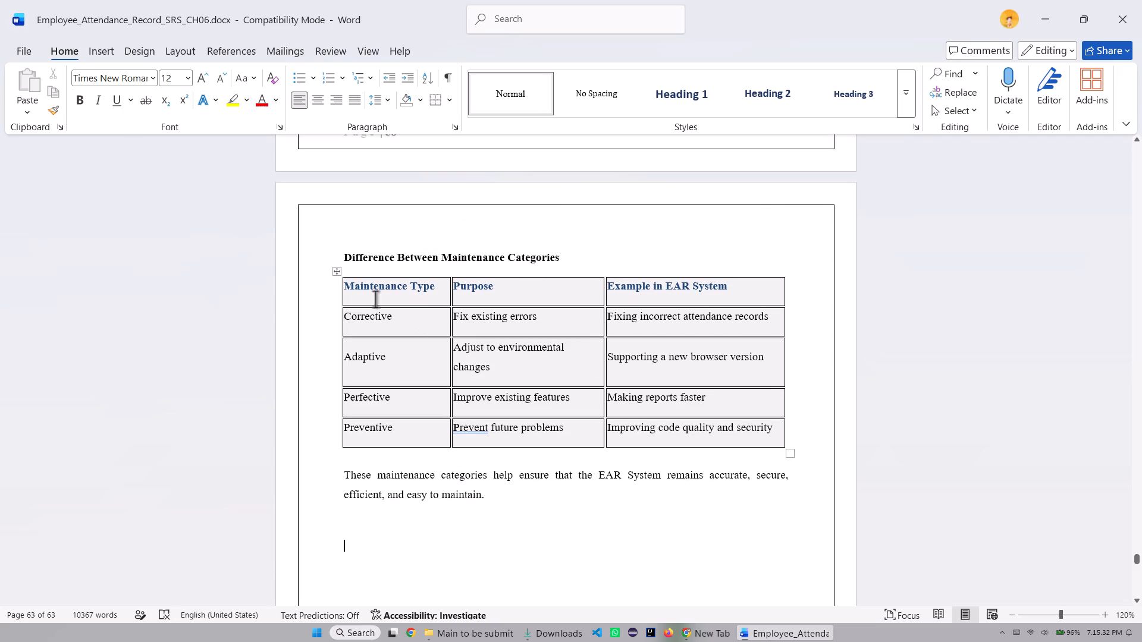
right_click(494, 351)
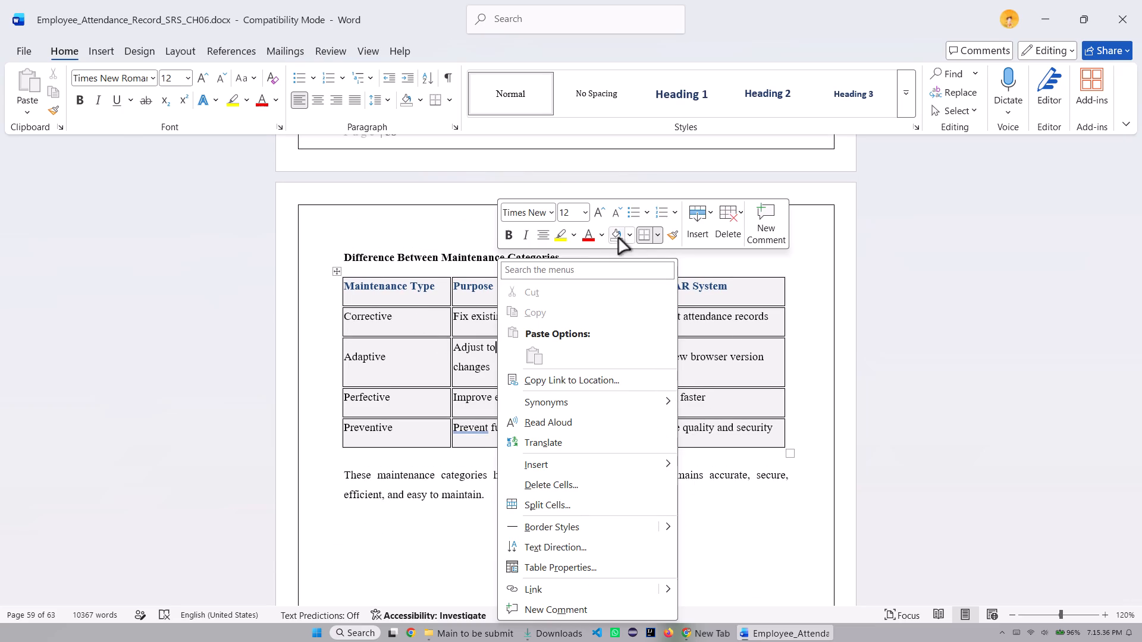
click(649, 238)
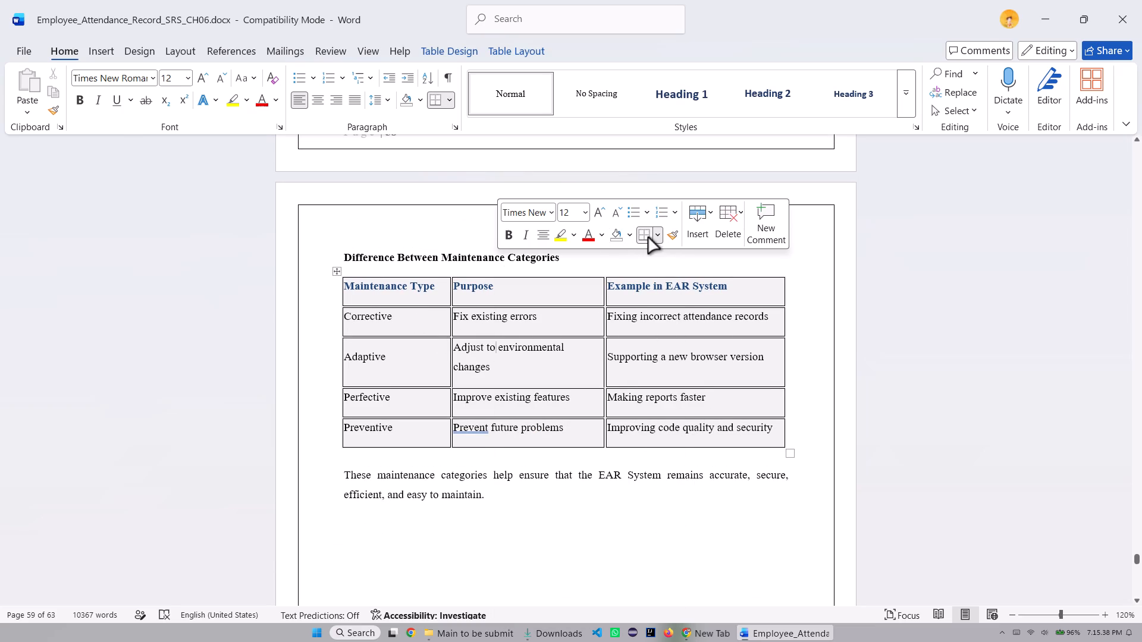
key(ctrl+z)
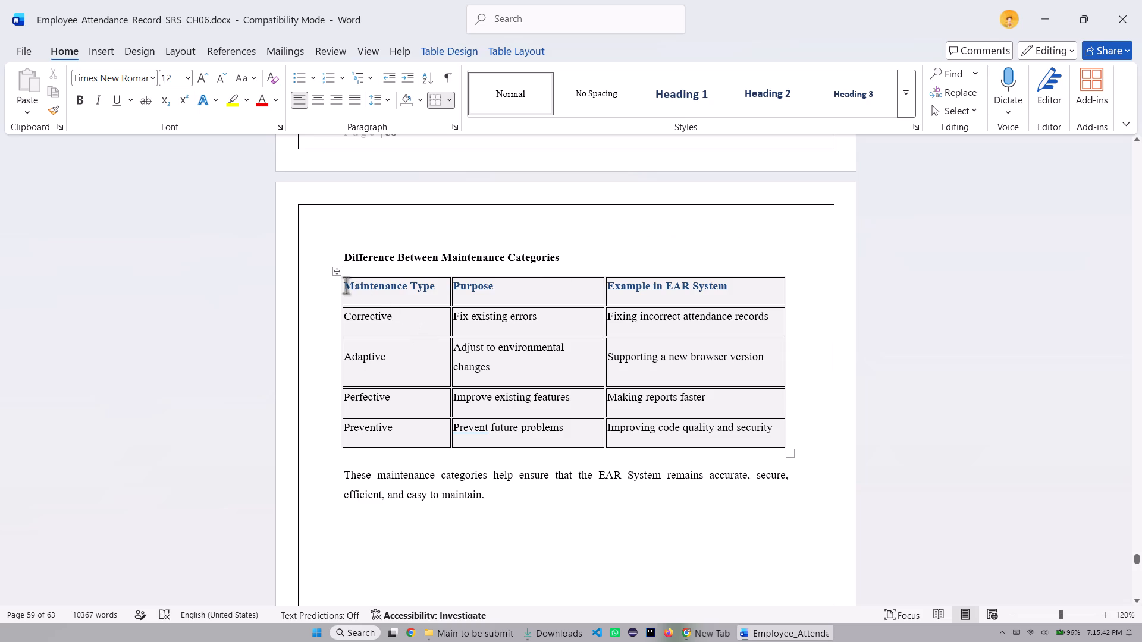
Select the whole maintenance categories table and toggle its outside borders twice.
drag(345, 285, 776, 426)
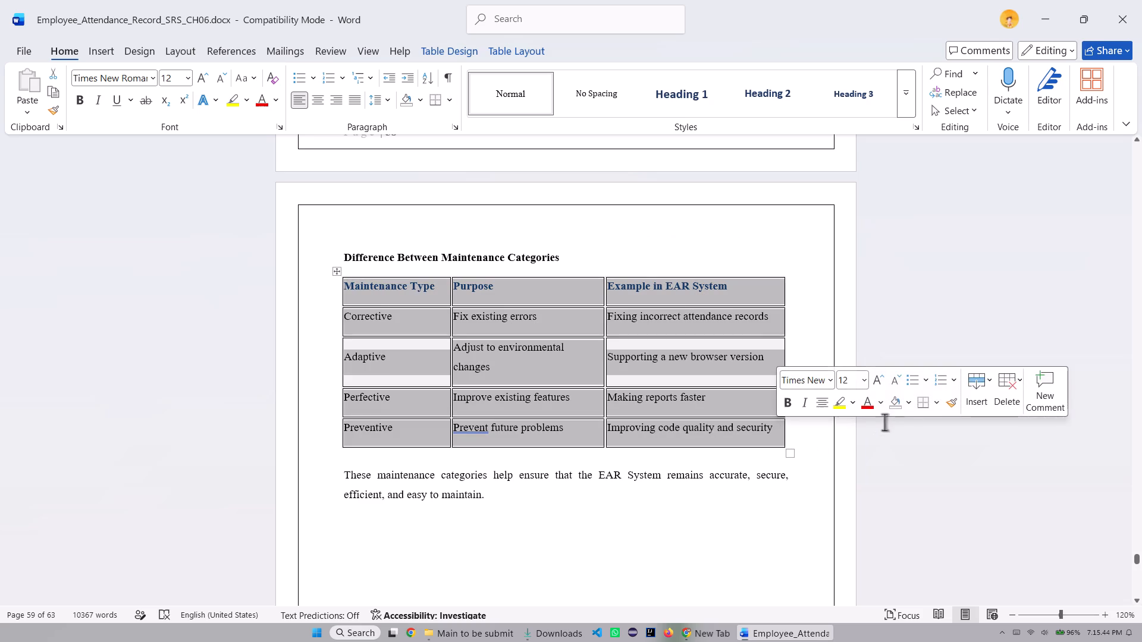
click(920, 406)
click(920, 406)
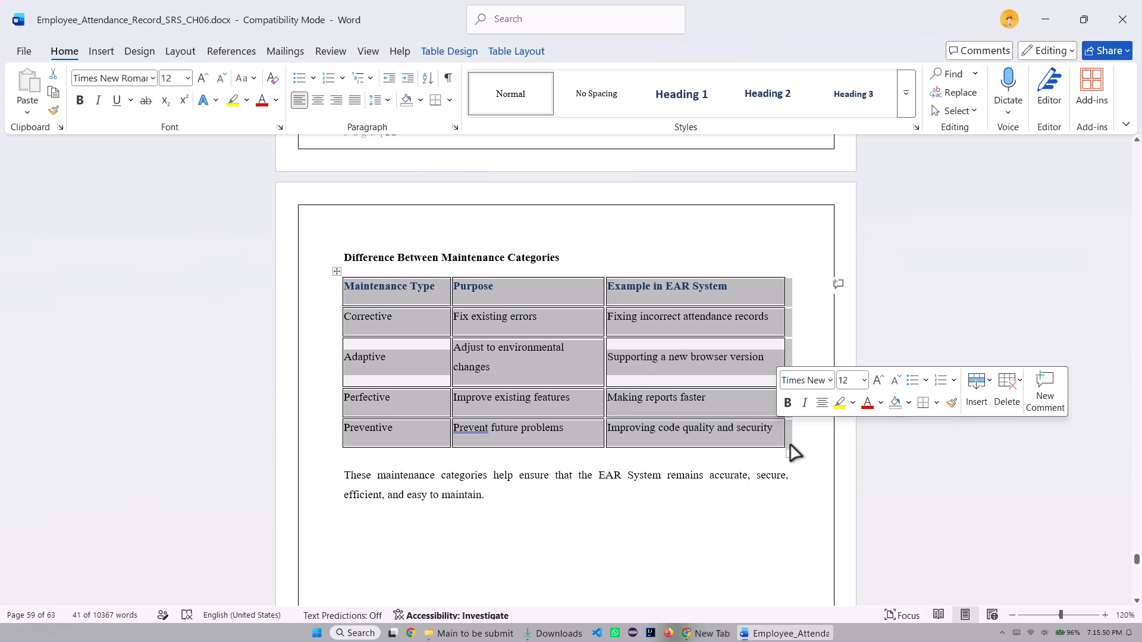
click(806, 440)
Check the border setting of the testing comparison table on page 57 and the Independent Paths and Test Cases table.
scroll(590, 387, down, 10)
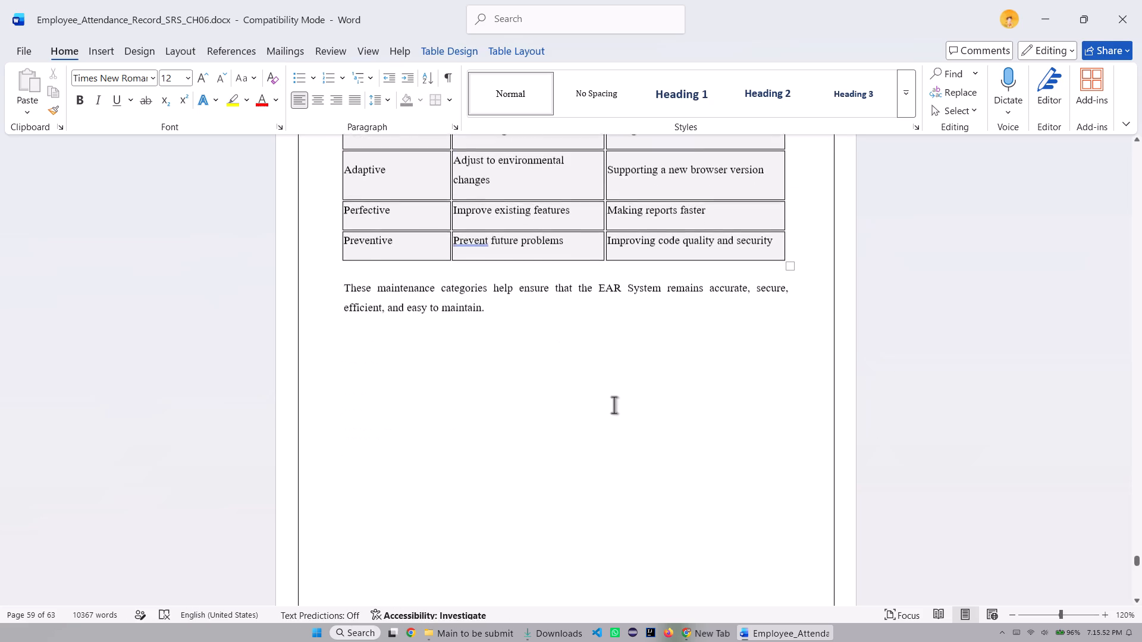
scroll(614, 405, down, 14)
scroll(610, 399, up, 20)
scroll(610, 399, up, 8)
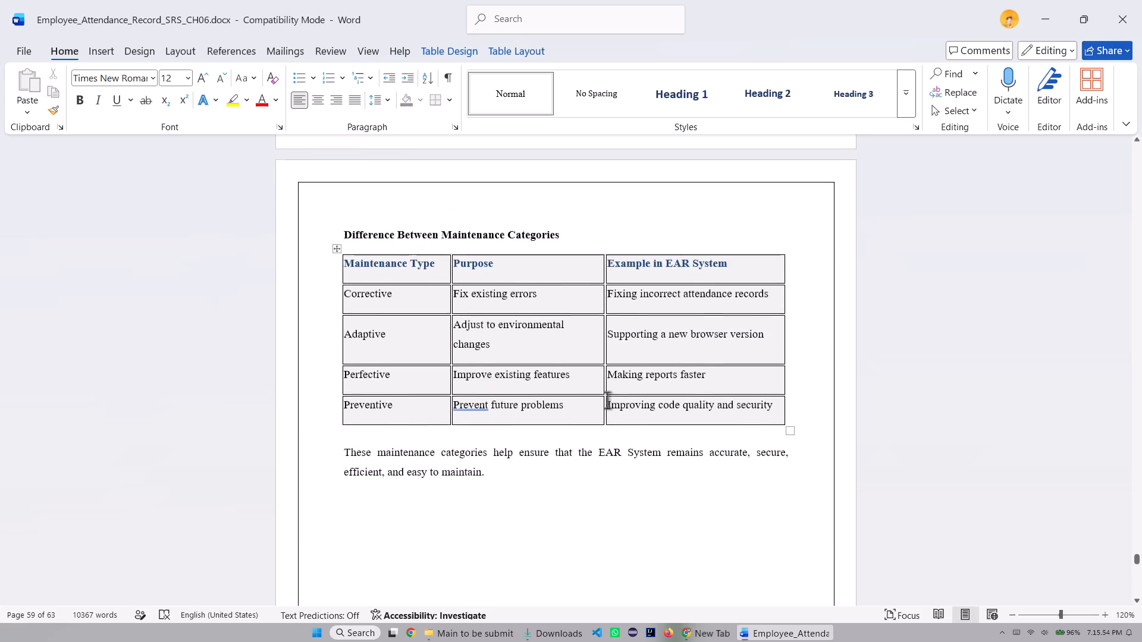
scroll(607, 400, up, 20)
scroll(607, 400, up, 20)
scroll(607, 400, up, 3)
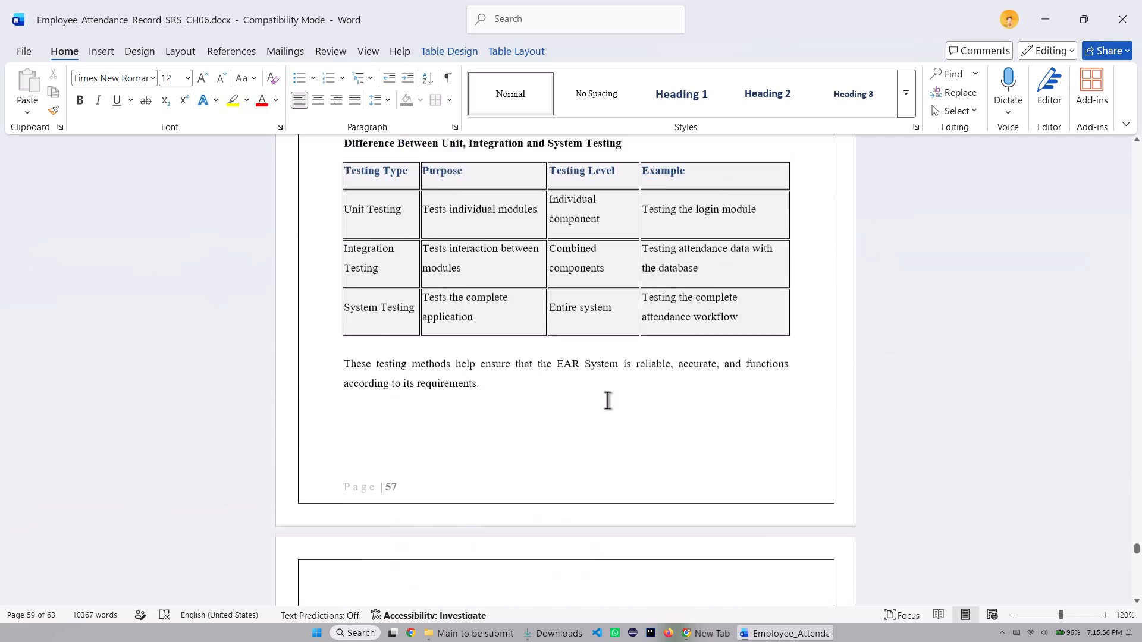
scroll(607, 400, up, 13)
drag(343, 407, 763, 572)
scroll(476, 314, up, 20)
scroll(476, 314, up, 20)
scroll(476, 314, up, 4)
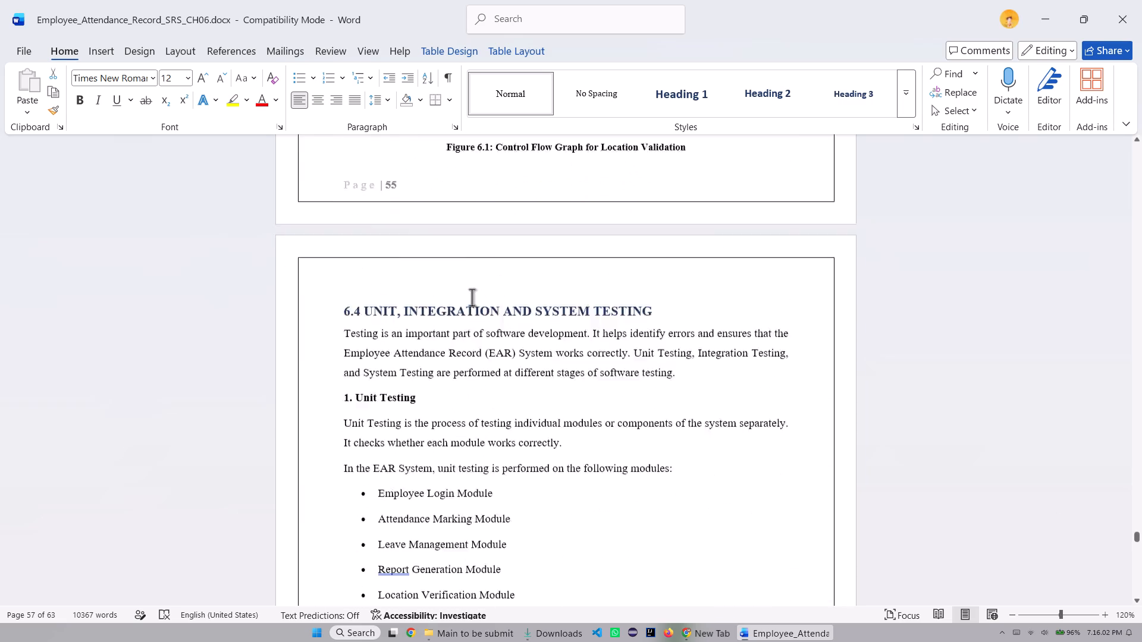
scroll(472, 297, up, 20)
scroll(472, 297, up, 12)
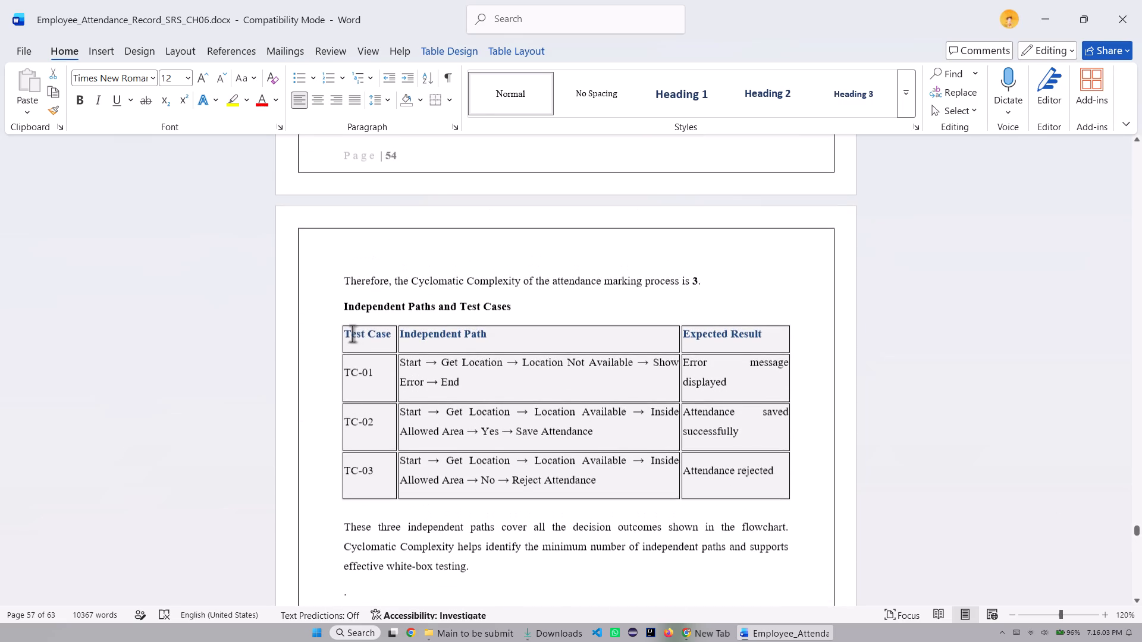
drag(343, 333, 755, 488)
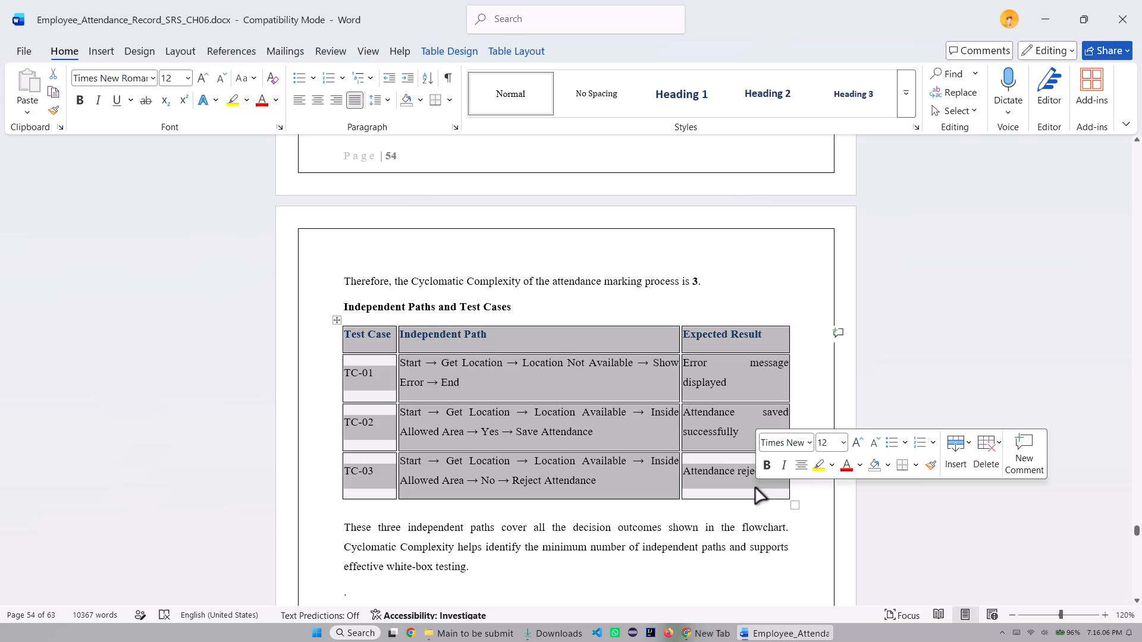
Check the border setting of the boundary values table in section 6.2.1 on page 53.
scroll(387, 221, up, 10)
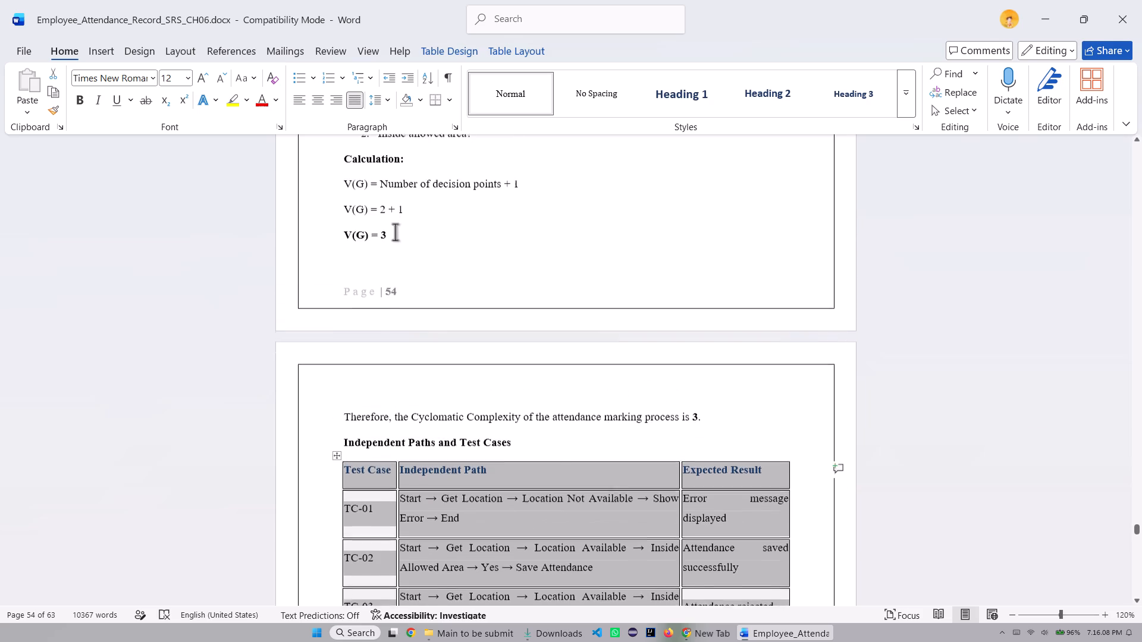
scroll(395, 232, up, 20)
scroll(395, 232, up, 19)
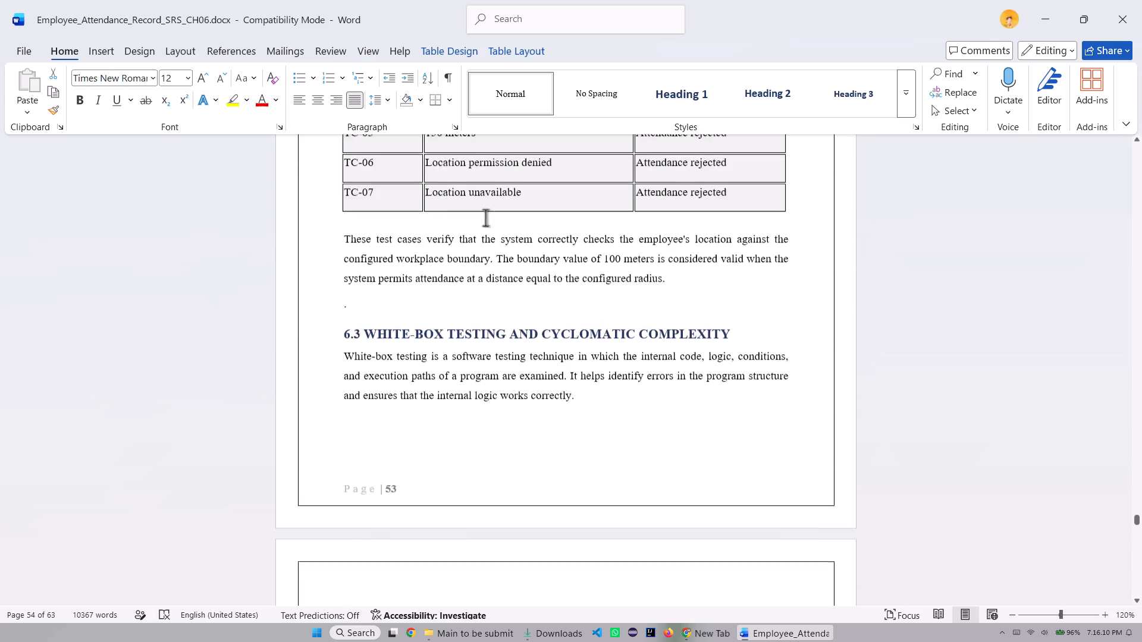
scroll(485, 218, up, 17)
scroll(381, 347, down, 2)
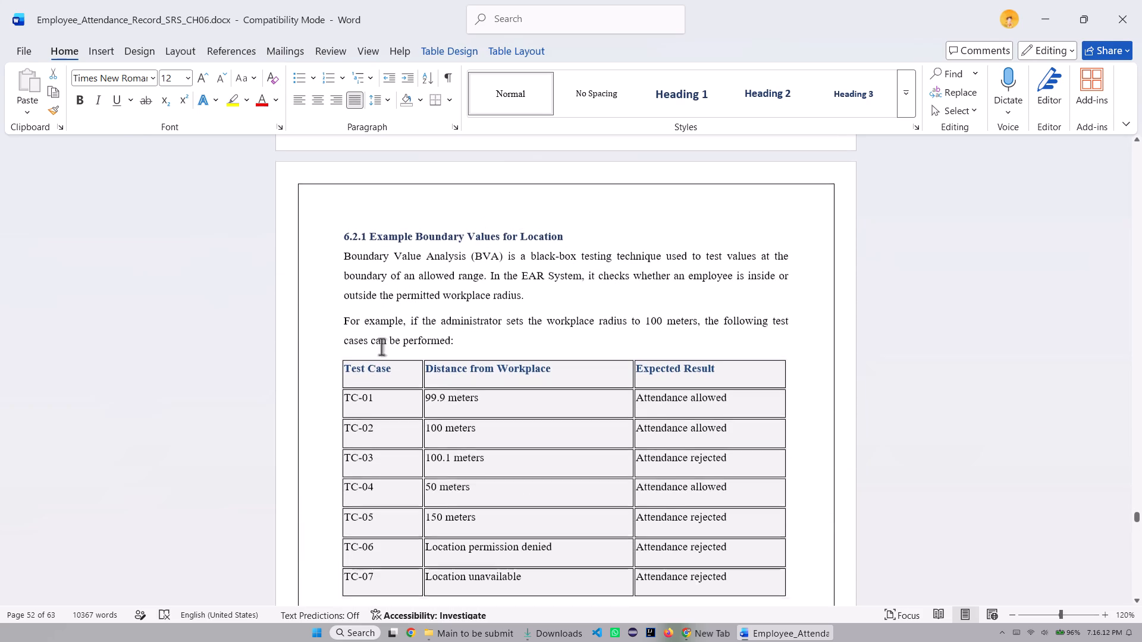
scroll(381, 347, down, 1)
drag(344, 313, 752, 523)
Remove the outside border from the whole black-box testing table on page 52.
scroll(428, 258, up, 19)
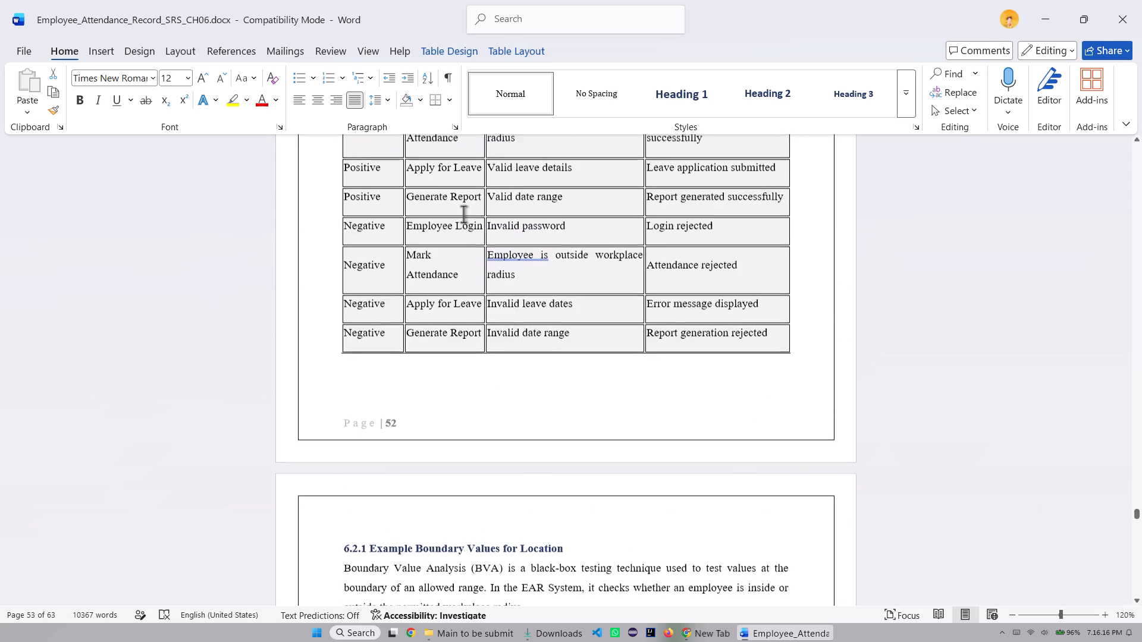
scroll(463, 214, up, 8)
drag(342, 300, 347, 301)
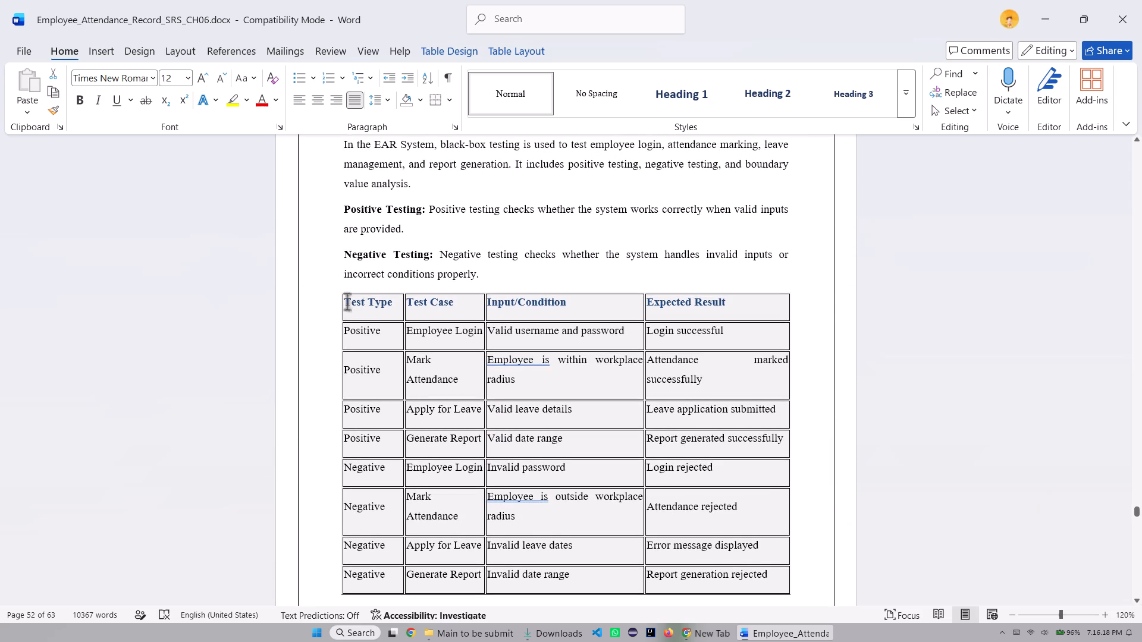
drag(347, 301, 741, 583)
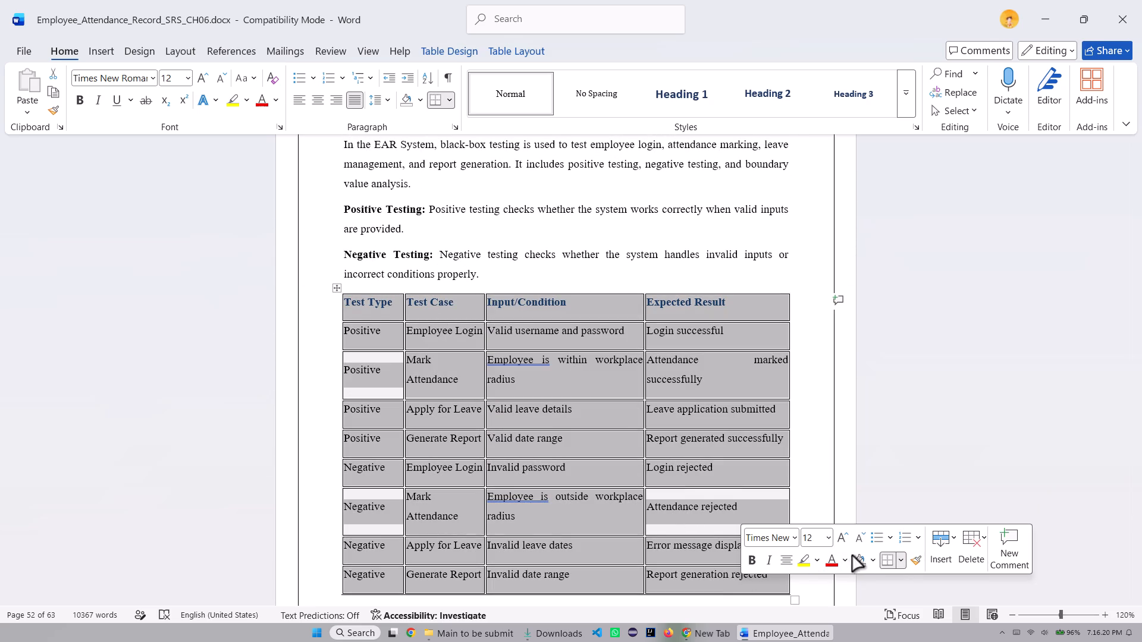
click(886, 564)
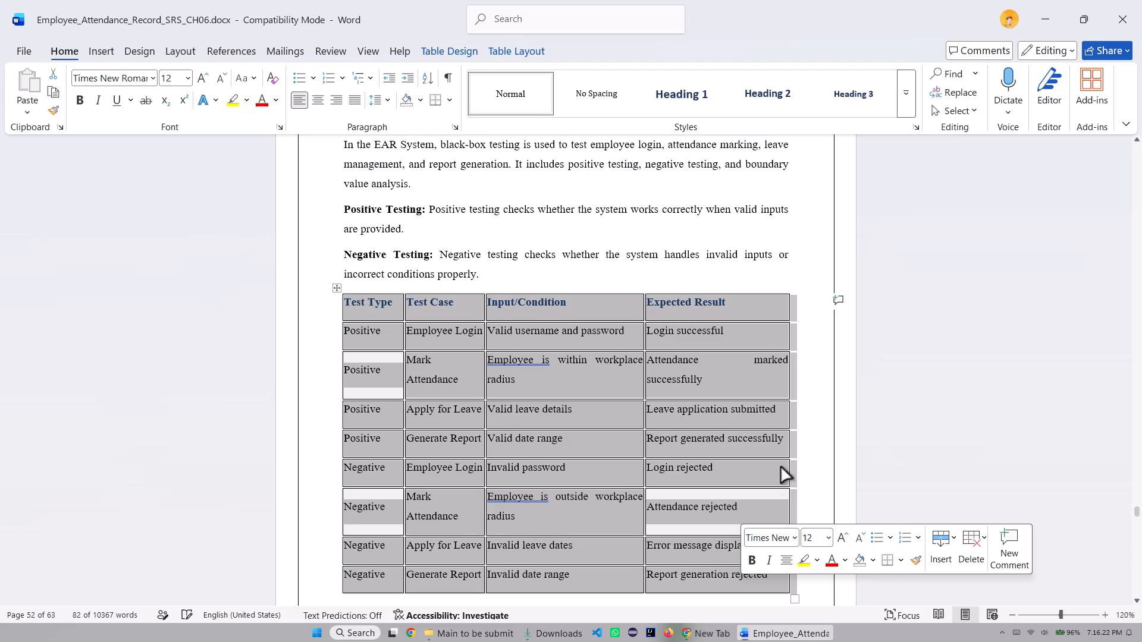
click(805, 444)
Check the border setting of the whole Verification and Validation Techniques table on page 51.
scroll(456, 335, up, 5)
scroll(472, 324, up, 20)
scroll(472, 324, up, 8)
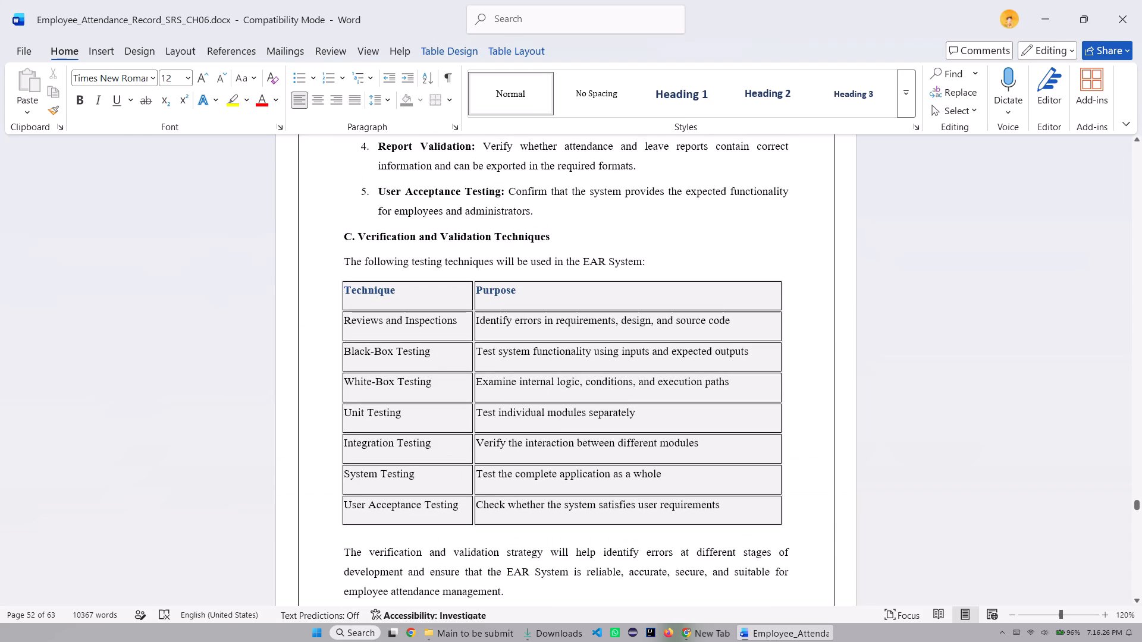
drag(344, 291, 721, 509)
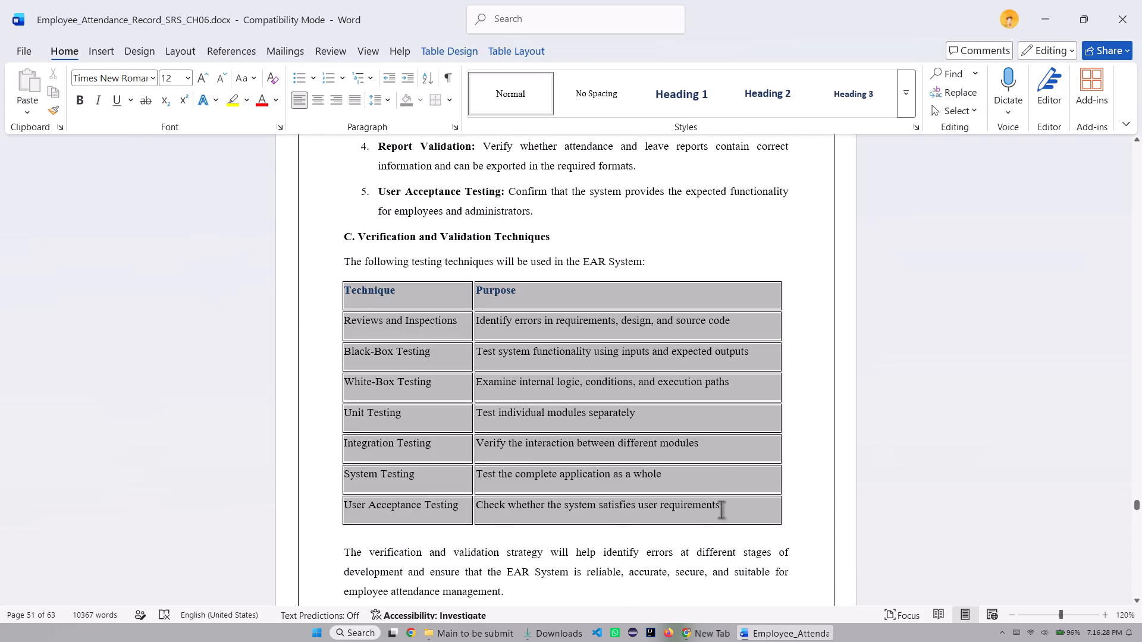
drag(721, 509, 722, 511)
Check the border setting of the whole Technology Stack table on page 44.
scroll(558, 255, up, 20)
scroll(558, 255, up, 3)
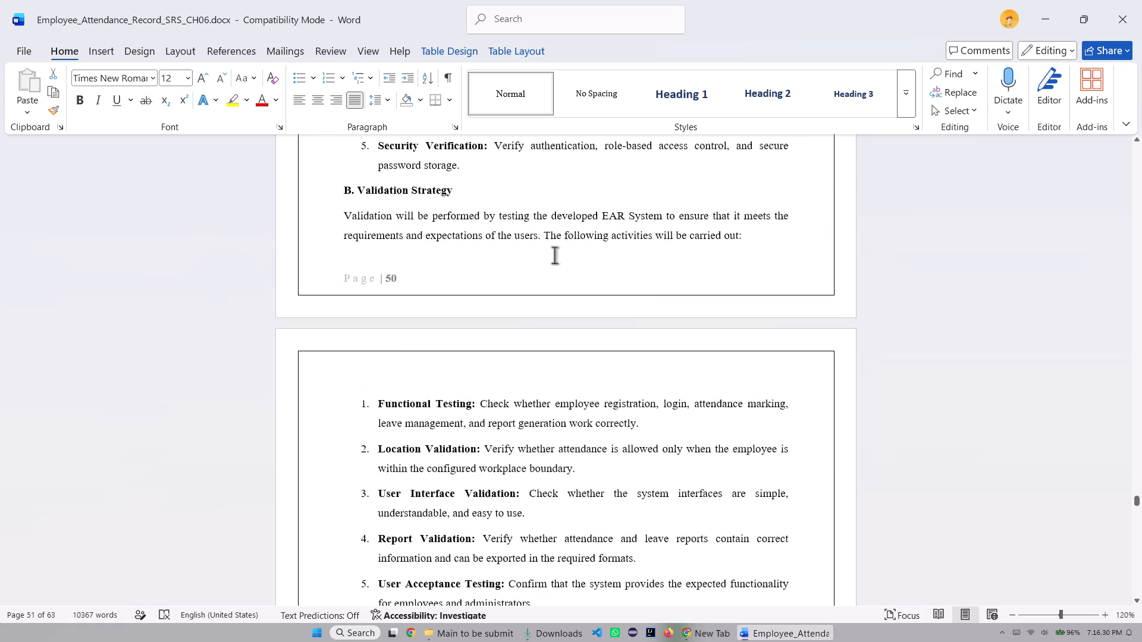
scroll(554, 255, up, 20)
scroll(554, 255, up, 20)
scroll(554, 255, up, 8)
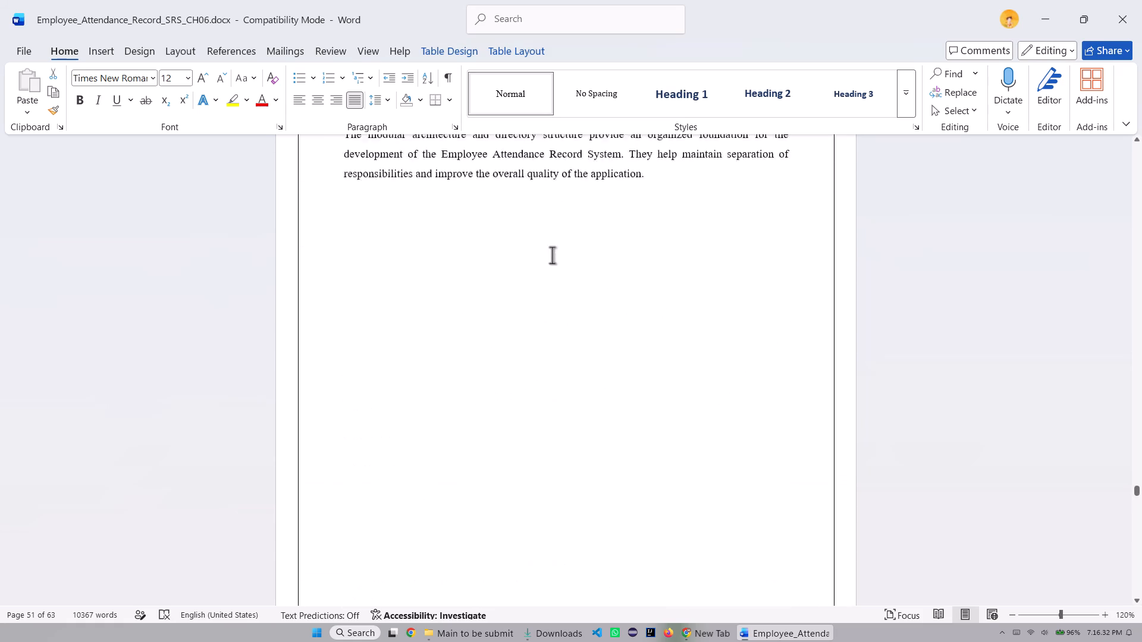
scroll(552, 255, up, 20)
scroll(552, 255, up, 20)
scroll(552, 255, up, 7)
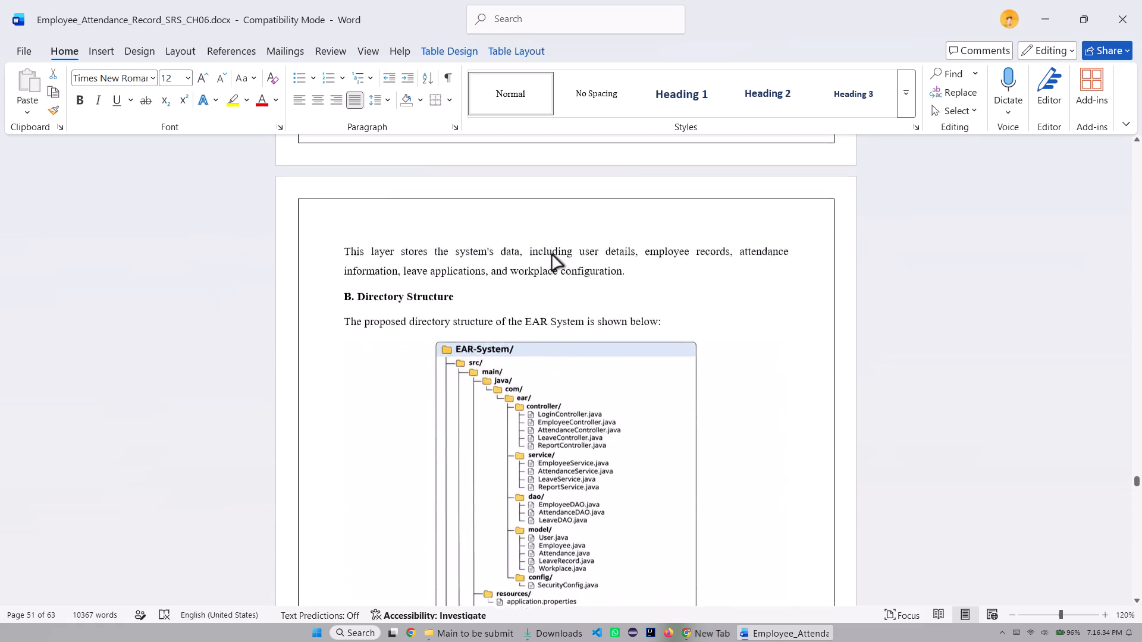
scroll(552, 255, up, 20)
scroll(552, 255, up, 20)
scroll(552, 255, up, 7)
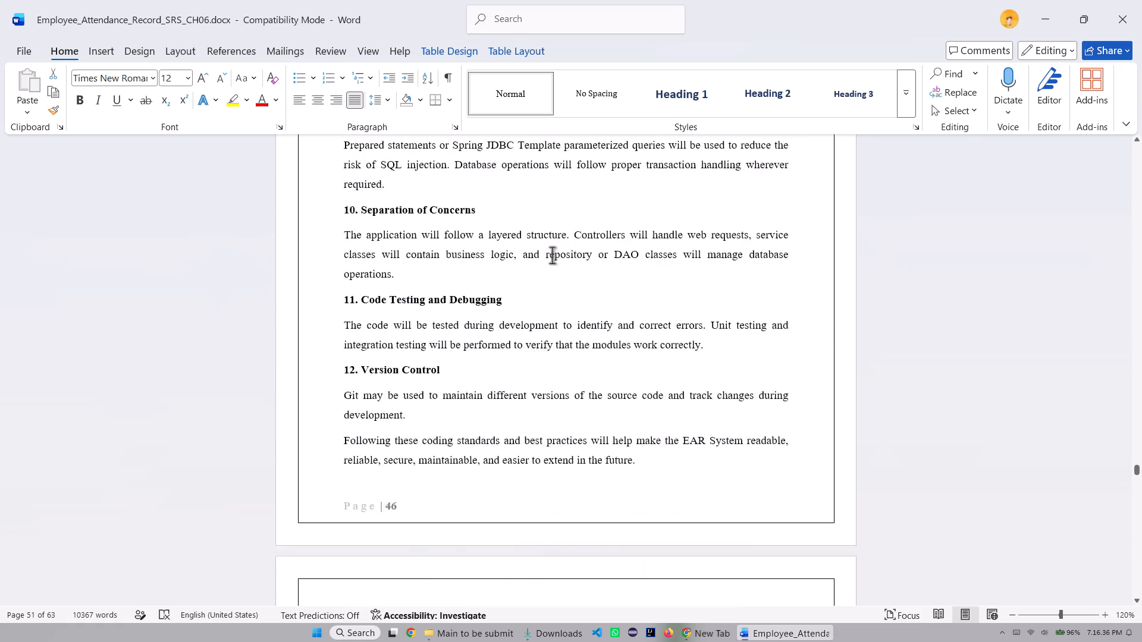
scroll(552, 255, up, 20)
scroll(552, 255, up, 4)
scroll(552, 255, up, 17)
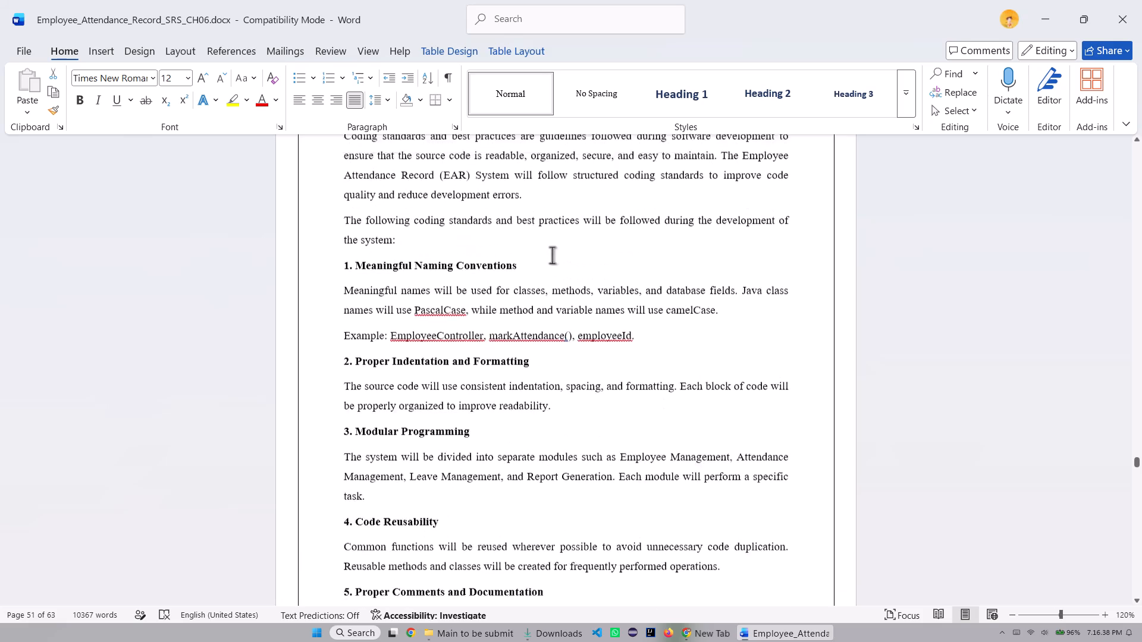
scroll(552, 255, up, 20)
scroll(552, 255, up, 11)
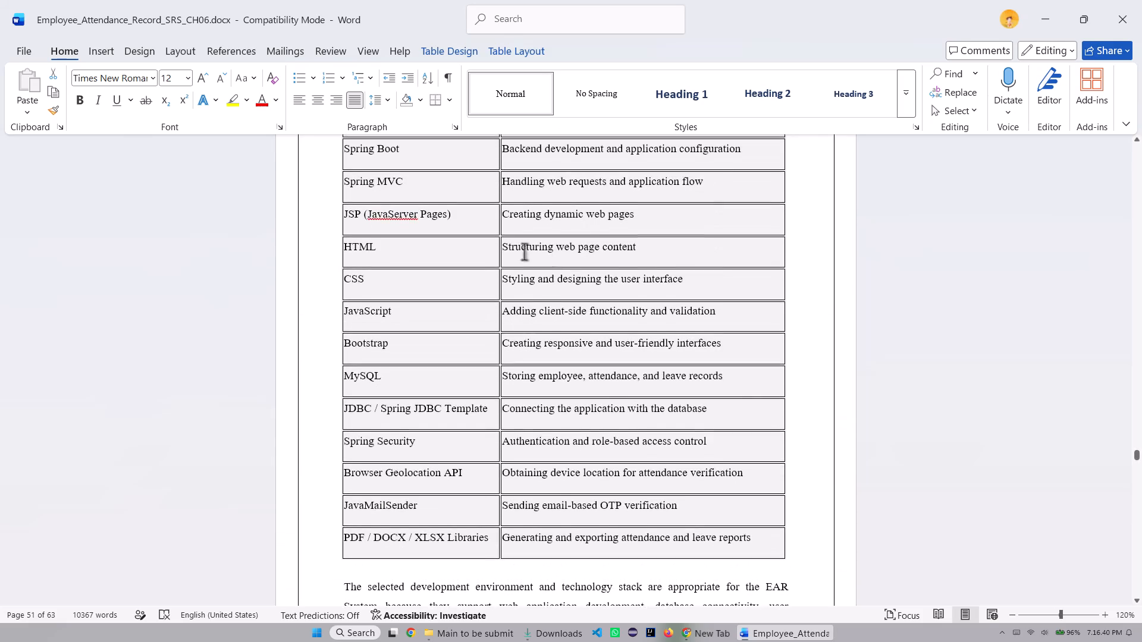
scroll(524, 284, up, 8)
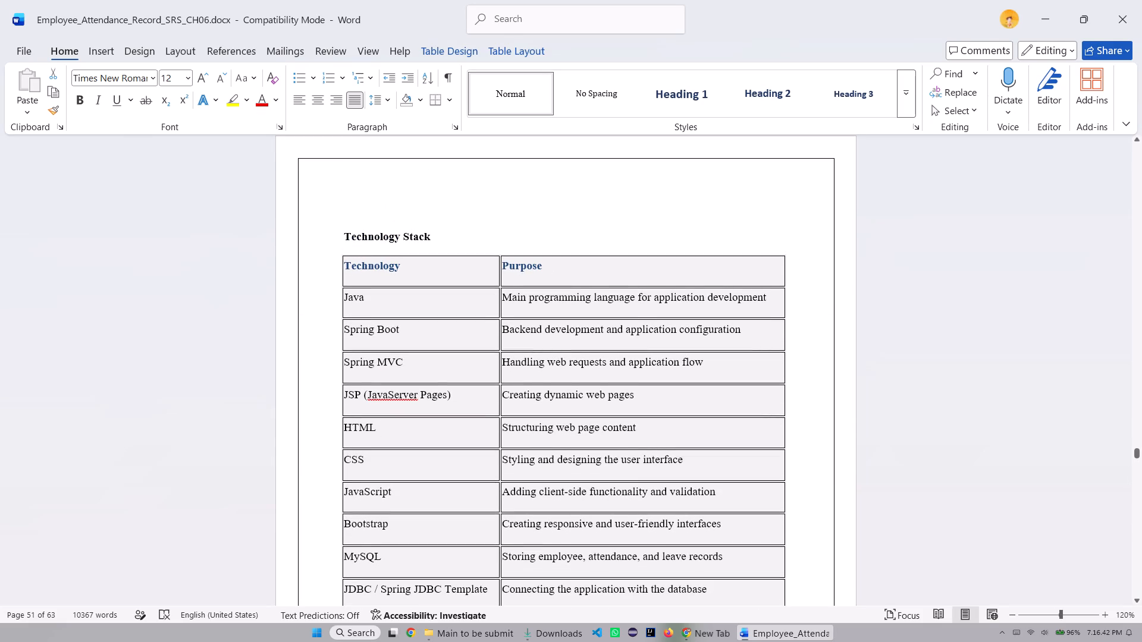
drag(345, 266, 611, 407)
scroll(605, 403, down, 11)
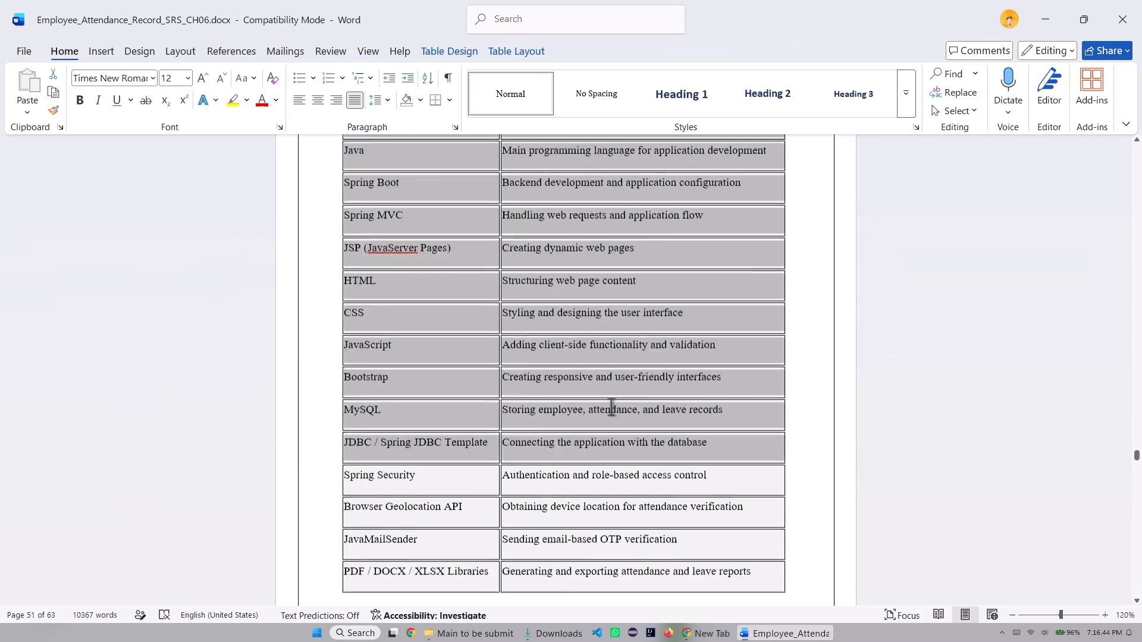
drag(611, 407, 753, 409)
scroll(622, 410, down, 3)
scroll(425, 187, up, 4)
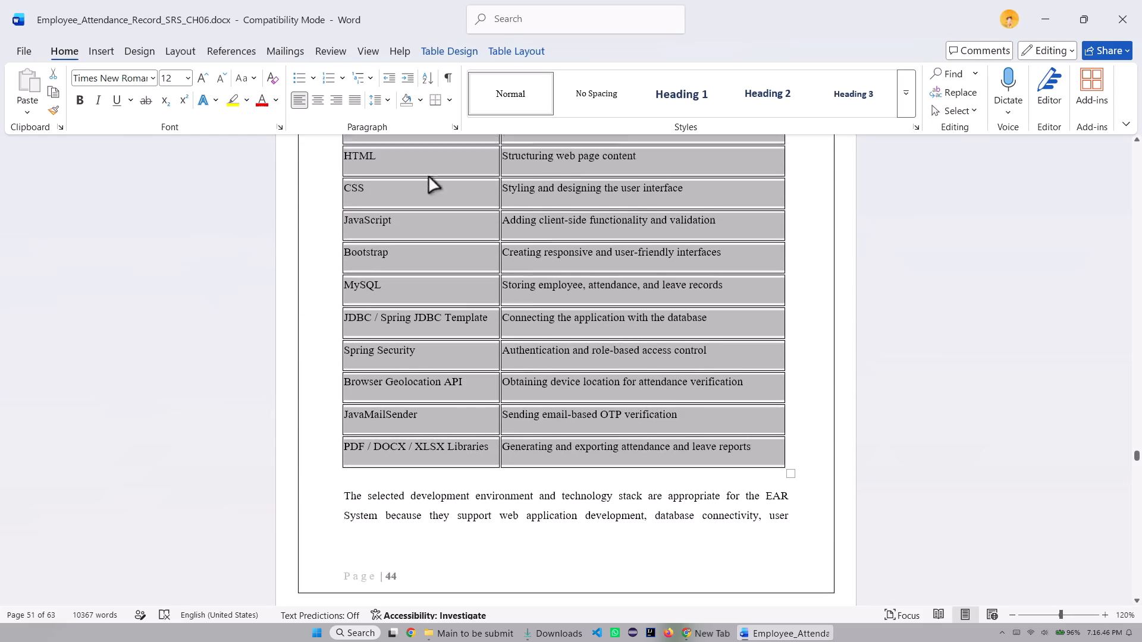
Check the border setting of the whole Development Environment table on page 43.
scroll(429, 177, up, 20)
scroll(429, 177, up, 14)
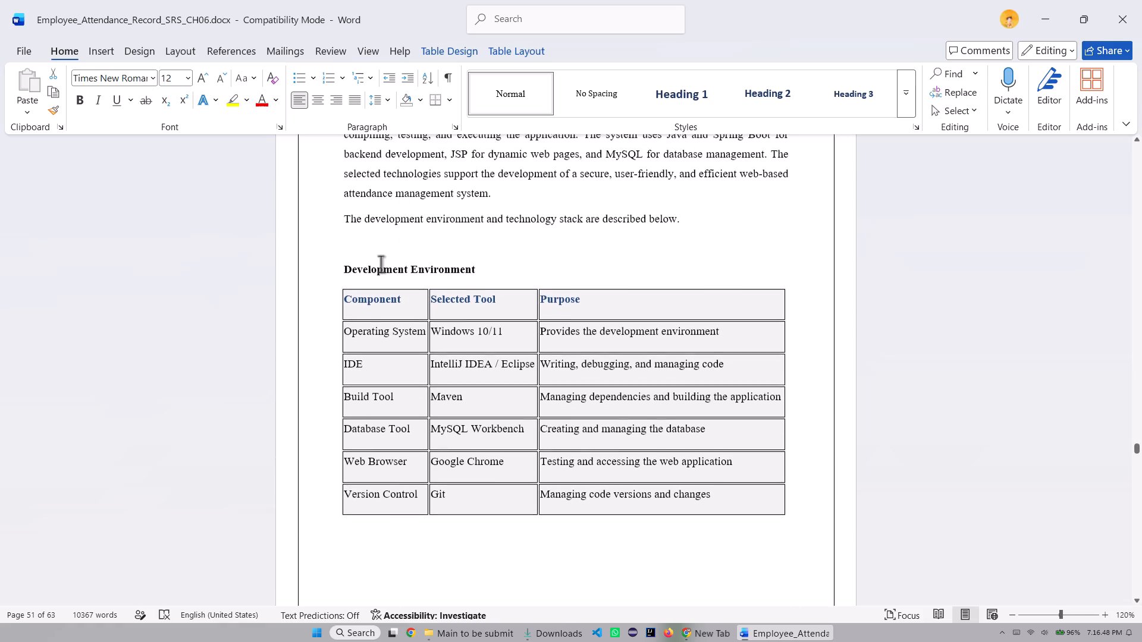
drag(346, 299, 592, 420)
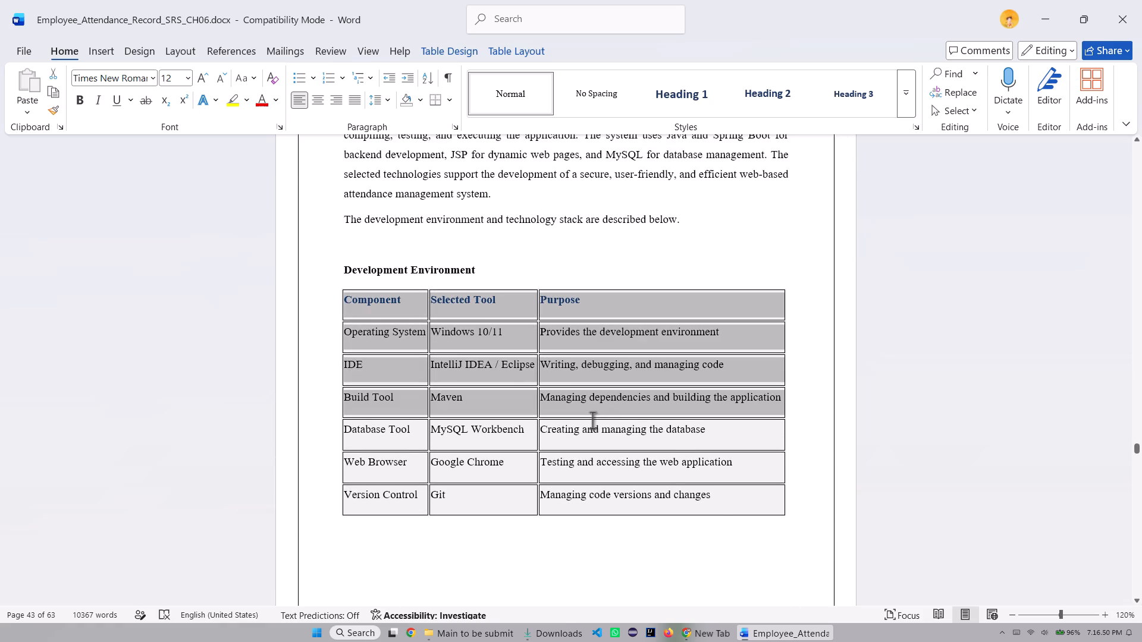
drag(592, 420, 718, 502)
Review the pages from the employee data dictionary table on page 35 back past the start of Chapter 4 for unchecked tables.
scroll(653, 373, up, 20)
scroll(653, 373, up, 3)
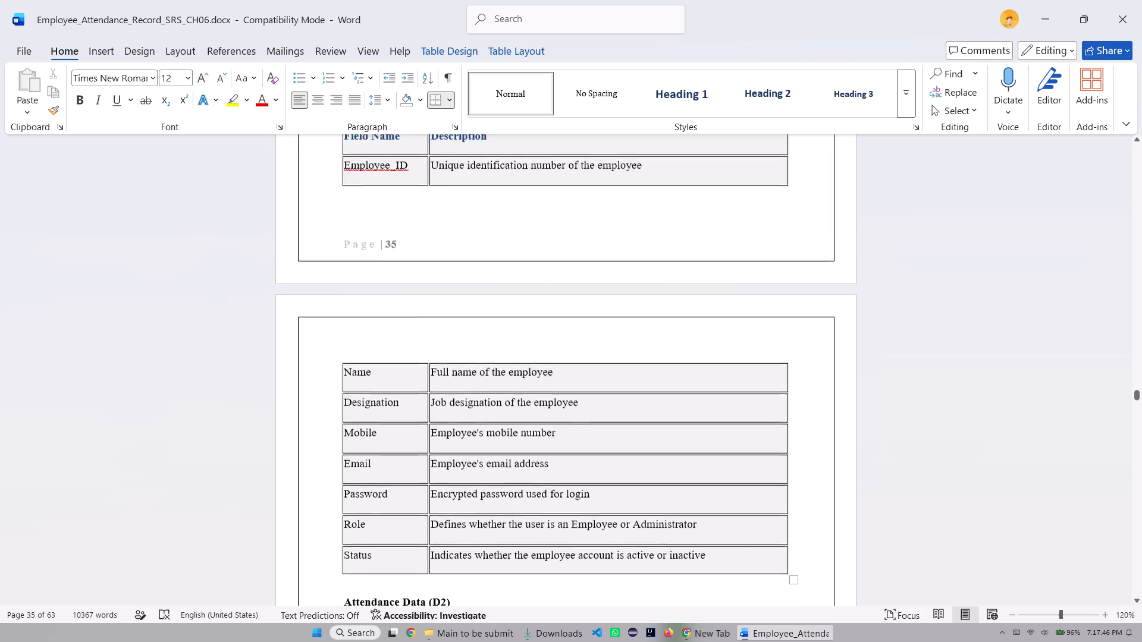
scroll(566, 333, up, 17)
scroll(566, 333, up, 7)
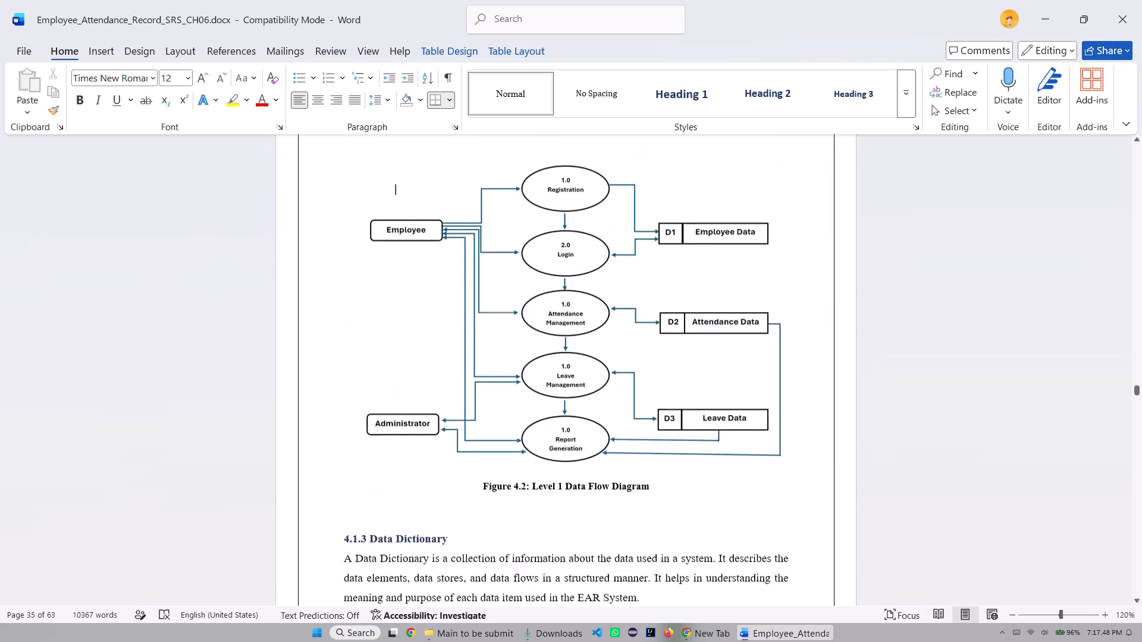
scroll(566, 333, up, 20)
scroll(566, 333, up, 20)
scroll(566, 333, up, 4)
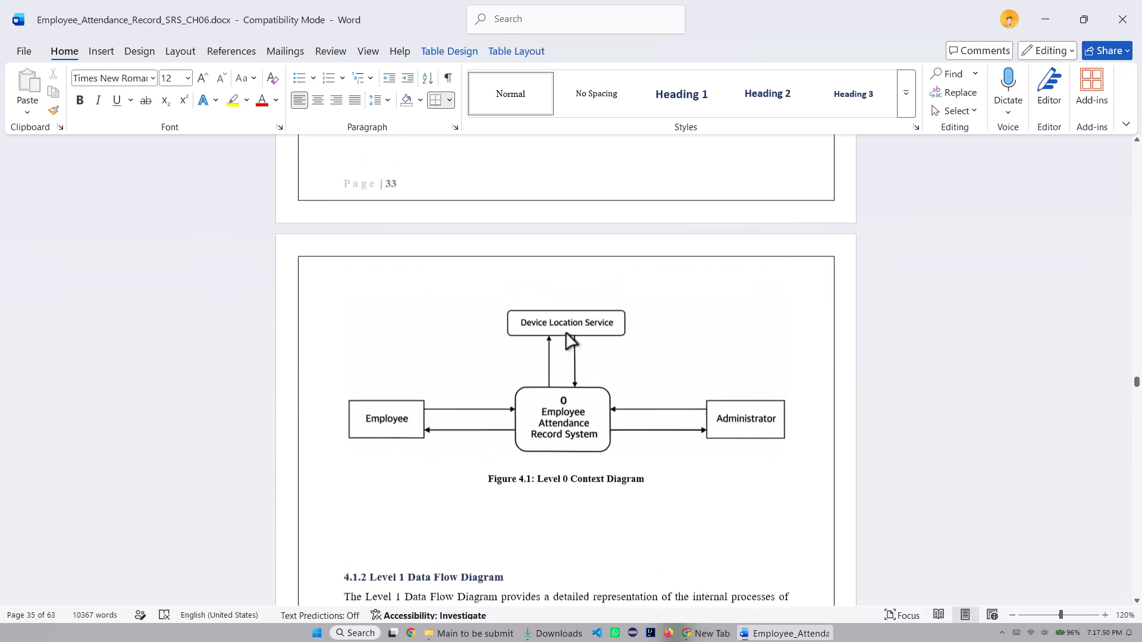
scroll(566, 333, up, 15)
scroll(566, 333, up, 11)
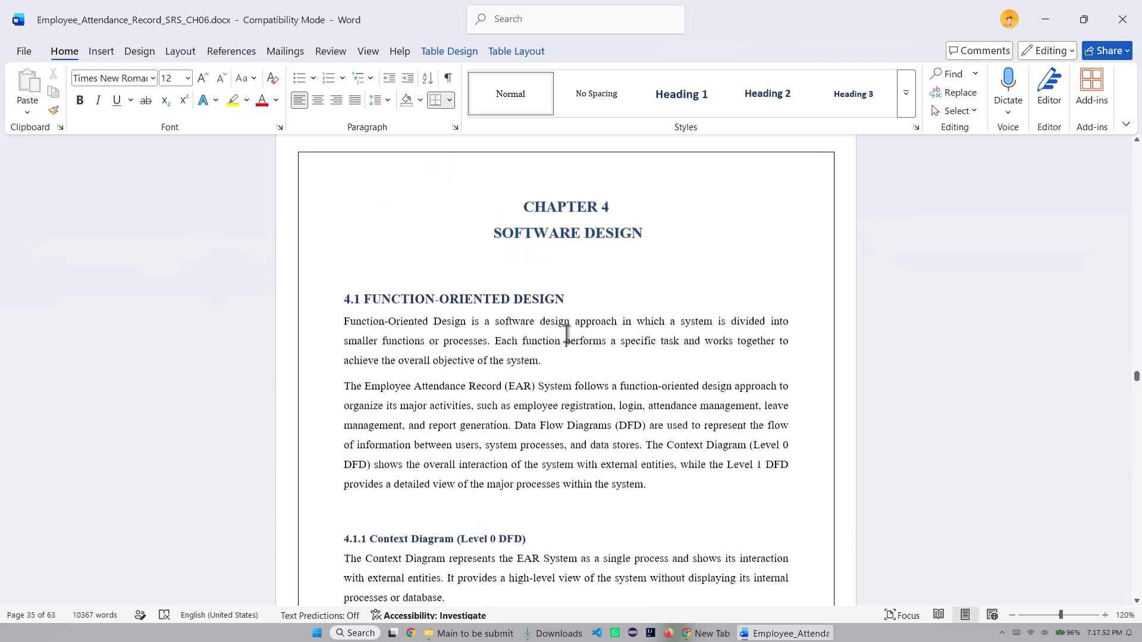
scroll(566, 333, up, 5)
scroll(566, 333, up, 20)
scroll(566, 333, up, 4)
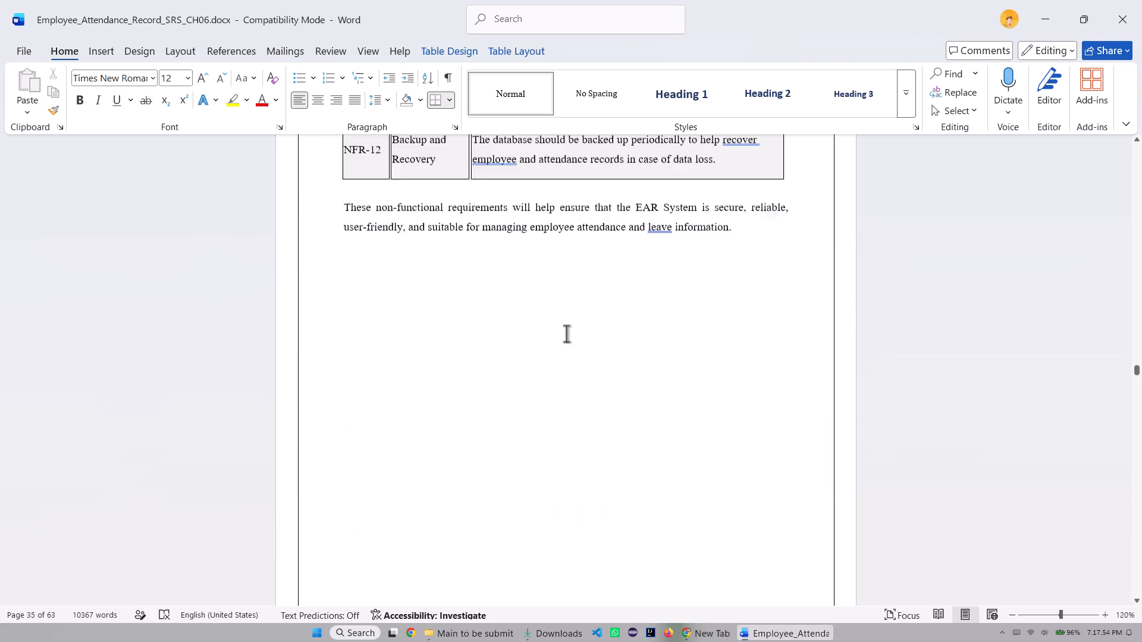
Check the border setting of the whole non-functional requirements table in section 3.4, from the header through NFR-12.
scroll(566, 333, up, 10)
scroll(554, 328, up, 12)
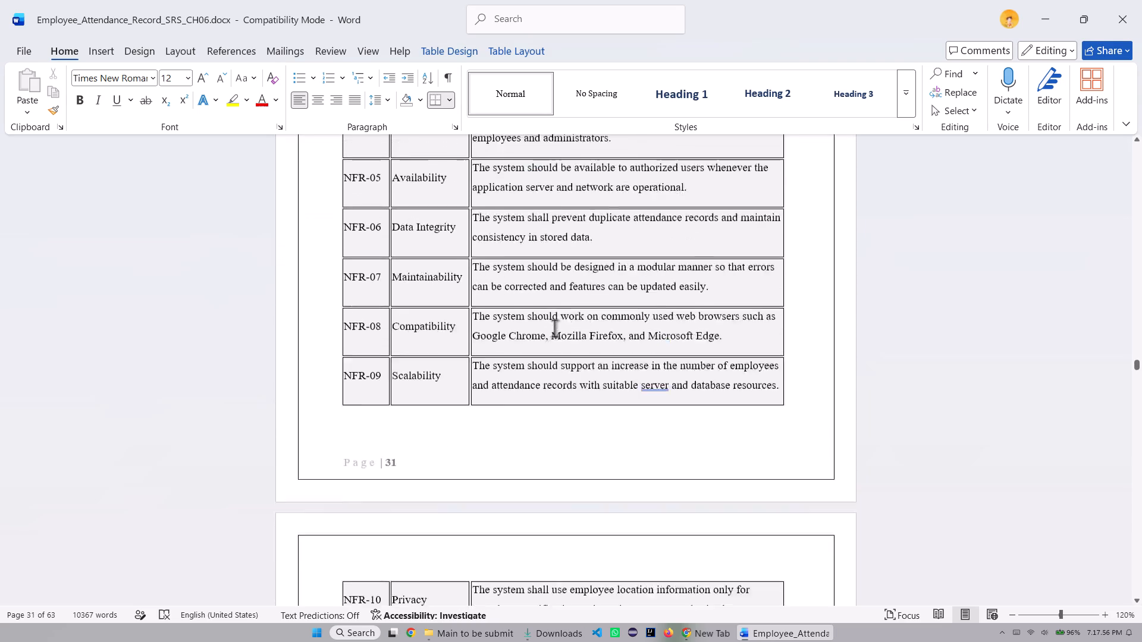
scroll(554, 328, up, 17)
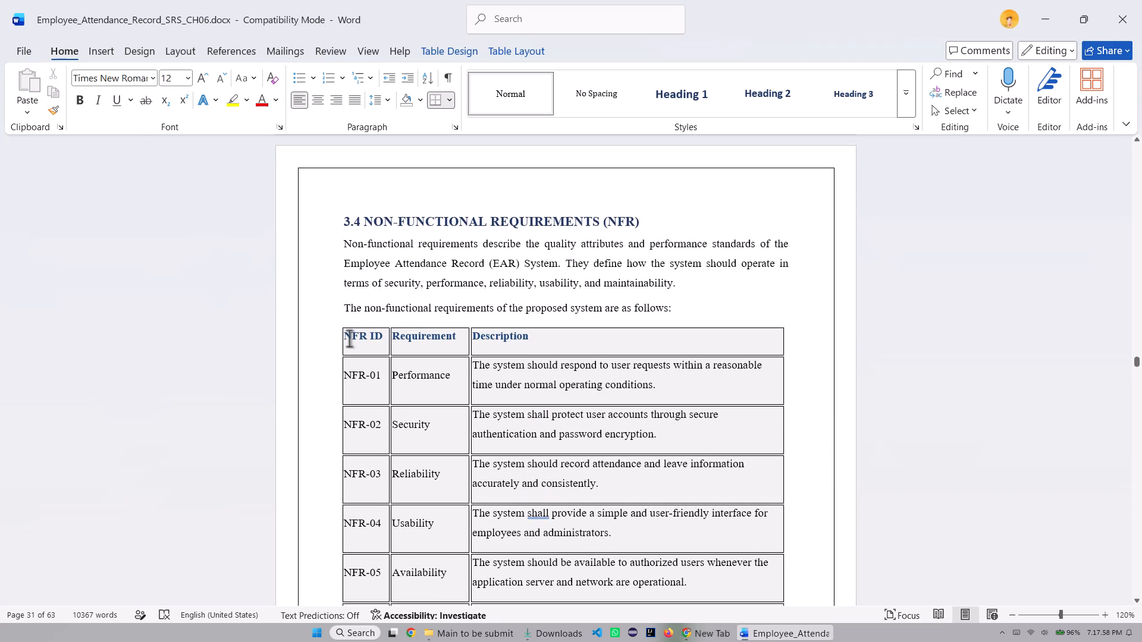
drag(345, 338, 657, 530)
scroll(624, 557, down, 7)
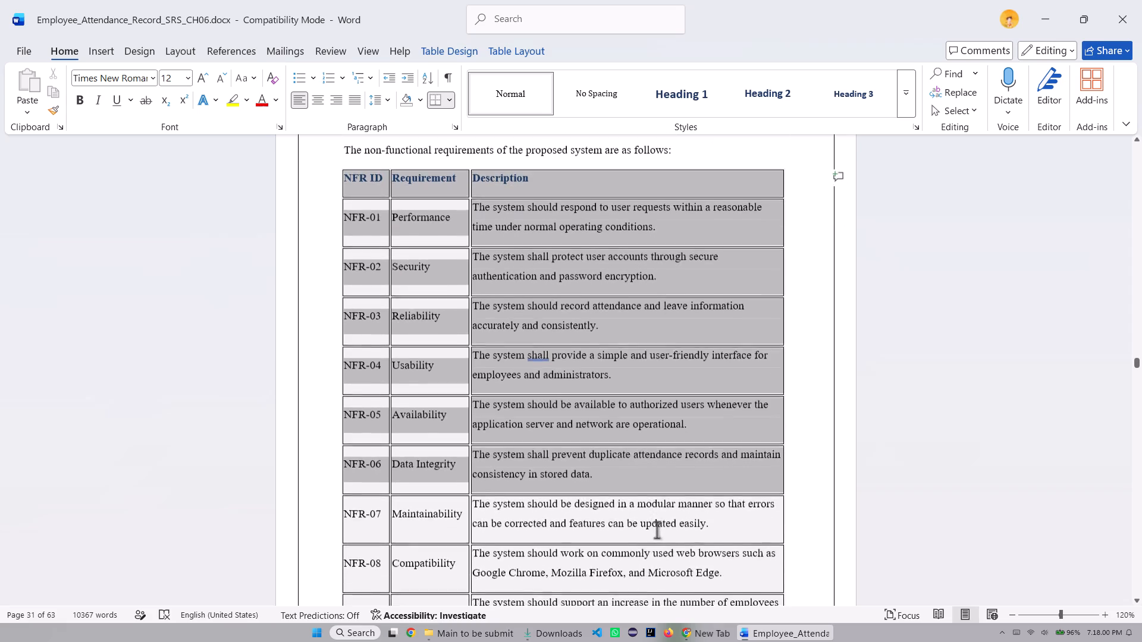
drag(657, 530, 661, 496)
scroll(657, 530, down, 12)
scroll(659, 493, down, 11)
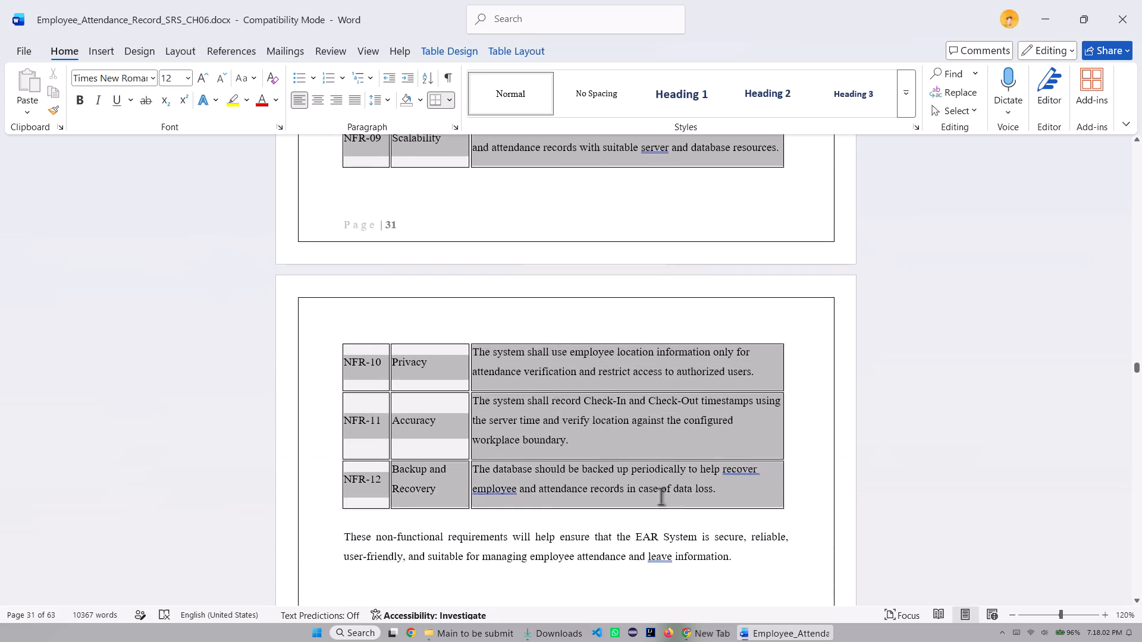
scroll(661, 496, down, 2)
drag(661, 496, 749, 405)
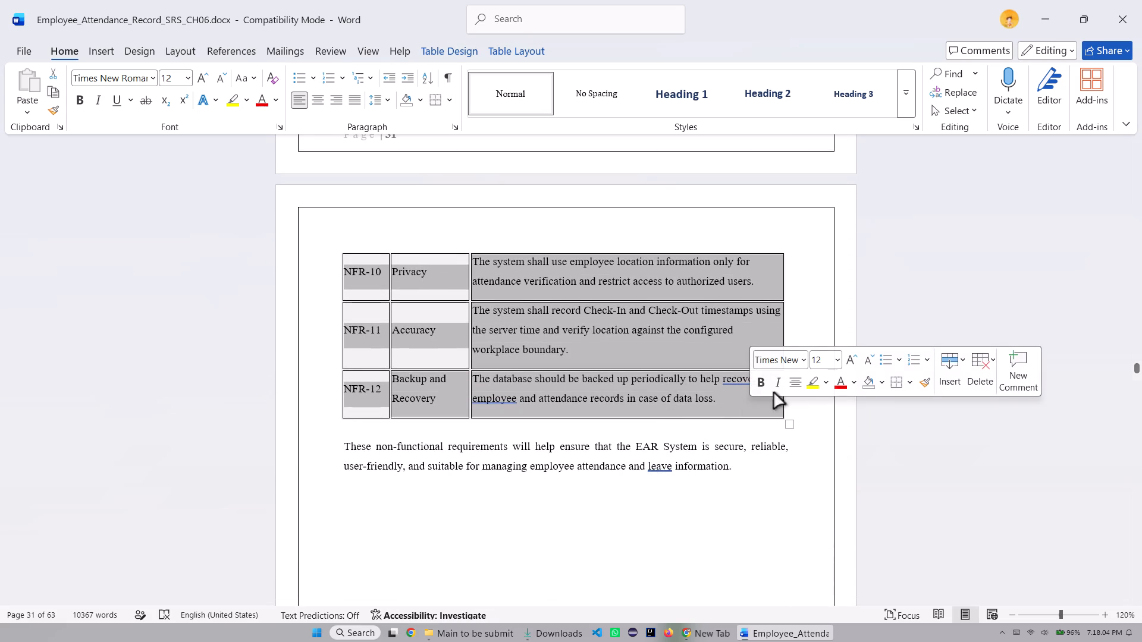
Check the border setting of the whole Functional Requirements table on pages 27 and 28, from FR-14 up to the header, and deselect it.
scroll(563, 232, up, 20)
scroll(563, 232, up, 18)
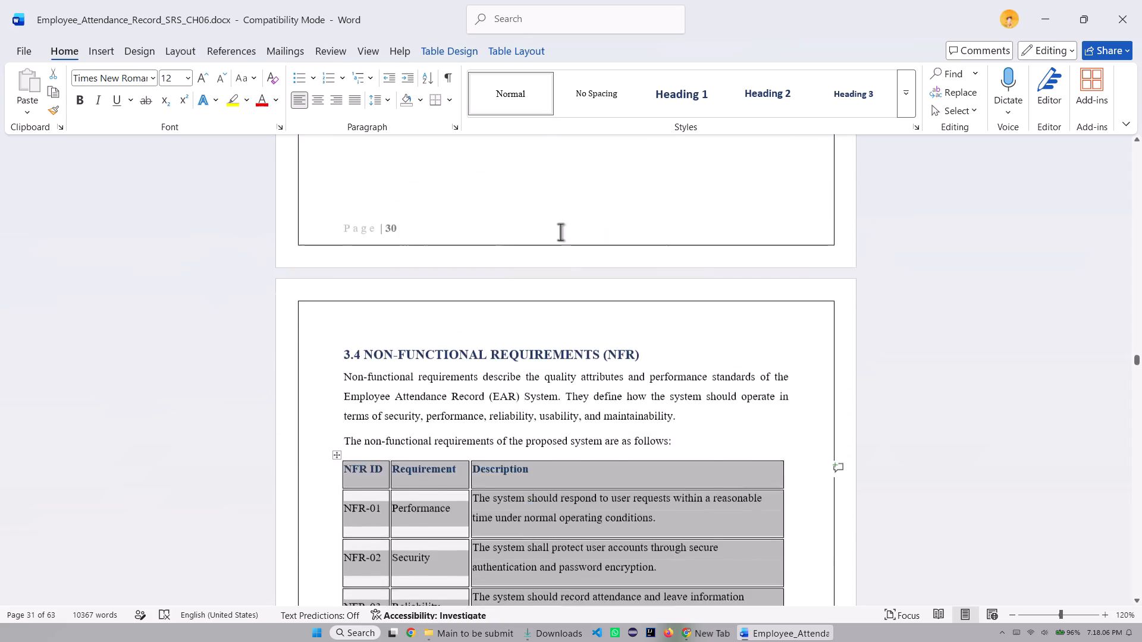
scroll(560, 232, up, 20)
scroll(560, 232, up, 20)
scroll(560, 232, up, 11)
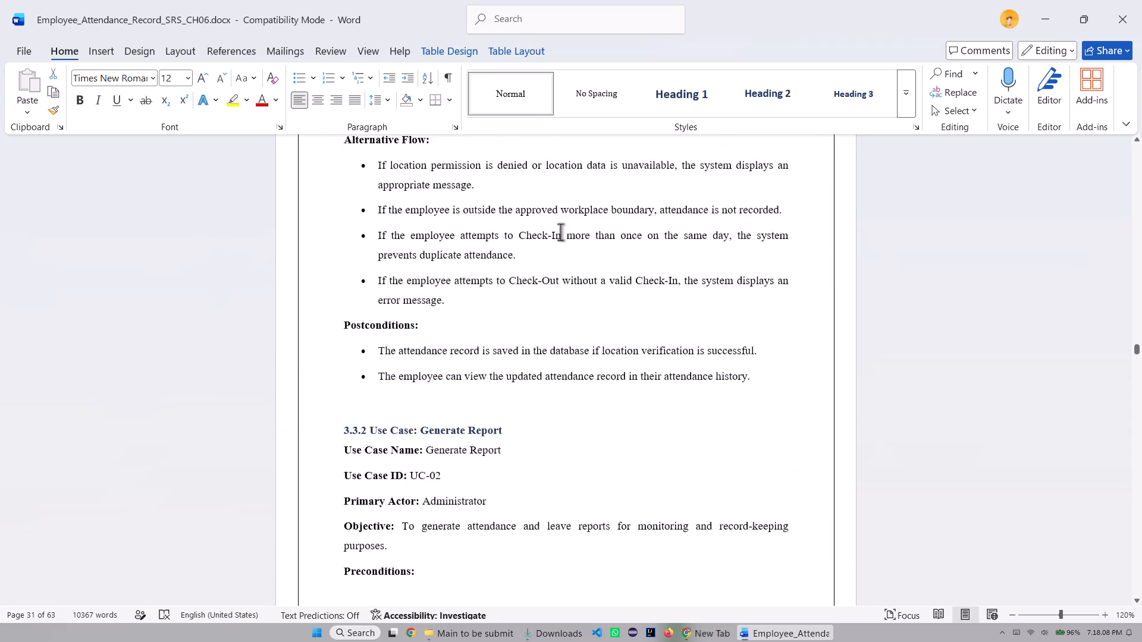
scroll(560, 232, up, 20)
scroll(560, 232, up, 20)
scroll(560, 232, up, 4)
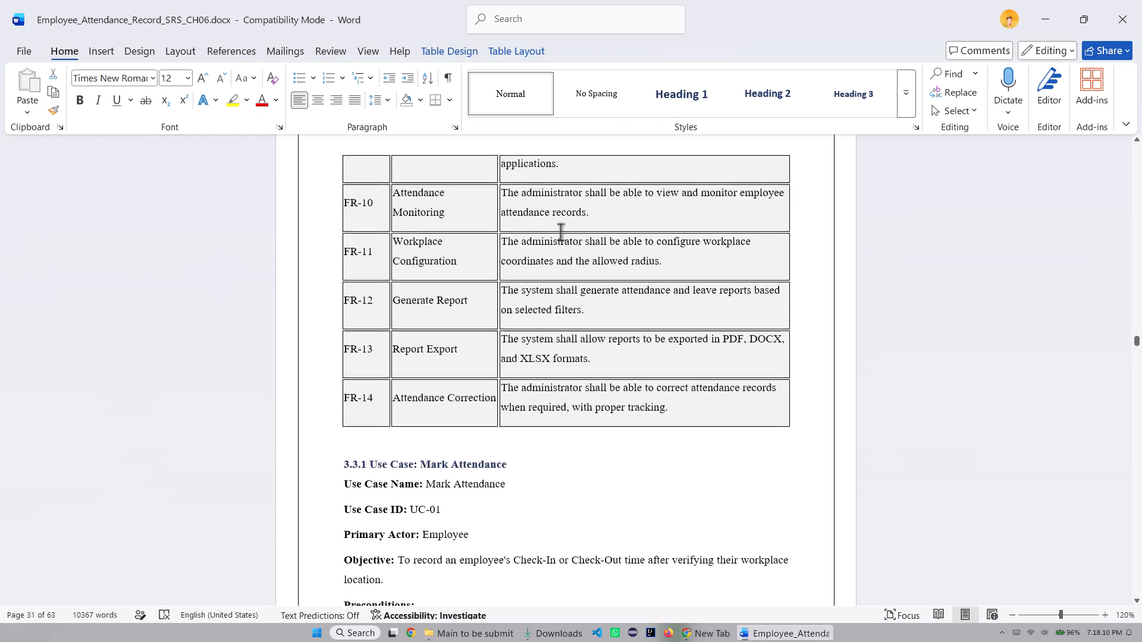
scroll(560, 232, up, 6)
scroll(600, 295, down, 7)
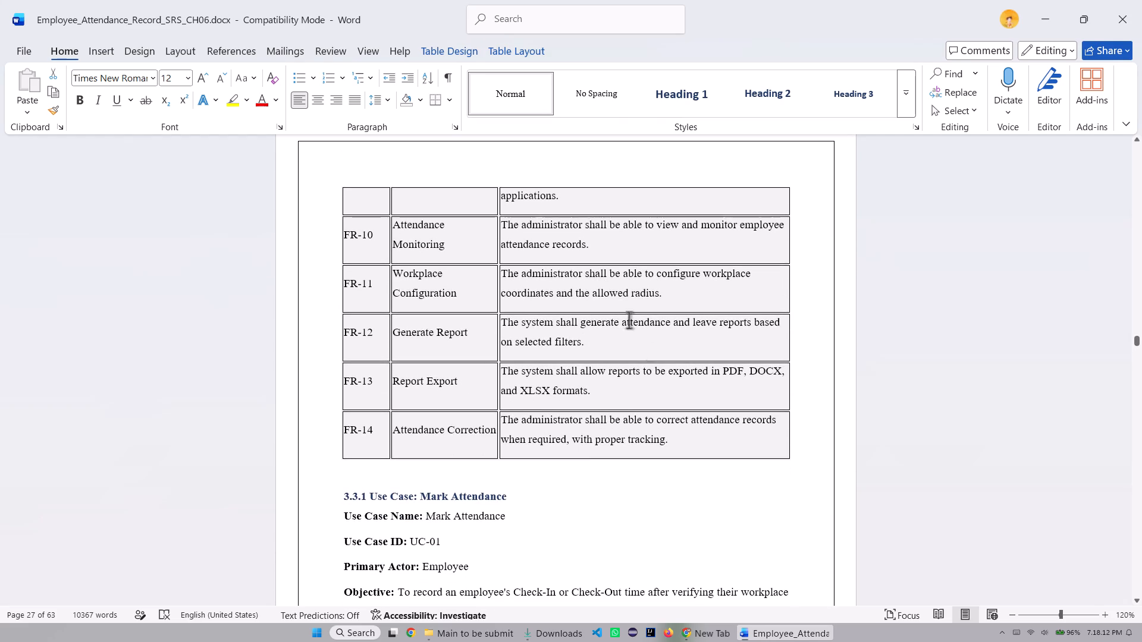
drag(692, 438, 410, 309)
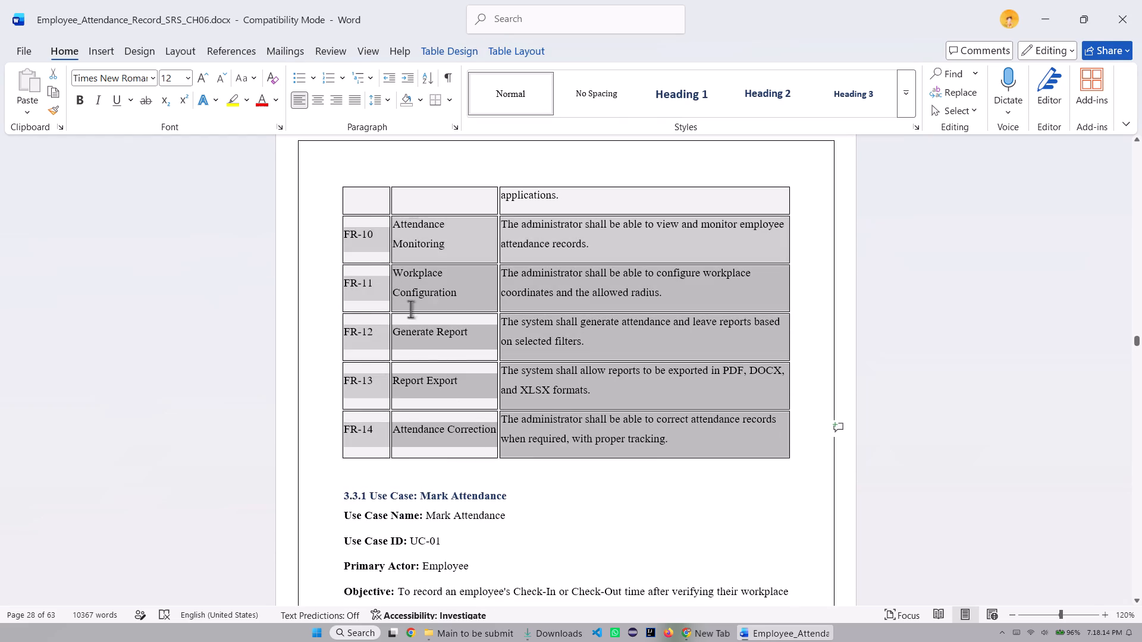
drag(410, 309, 329, 246)
drag(329, 246, 381, 406)
scroll(338, 521, down, 4)
scroll(384, 407, down, 4)
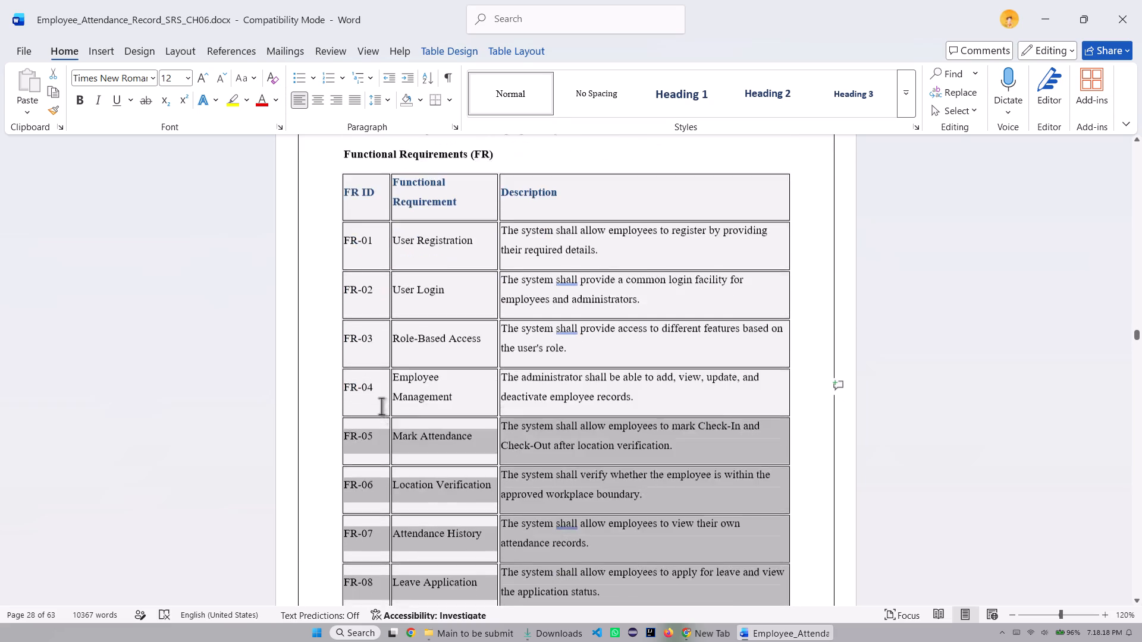
drag(381, 406, 324, 216)
scroll(387, 400, down, 13)
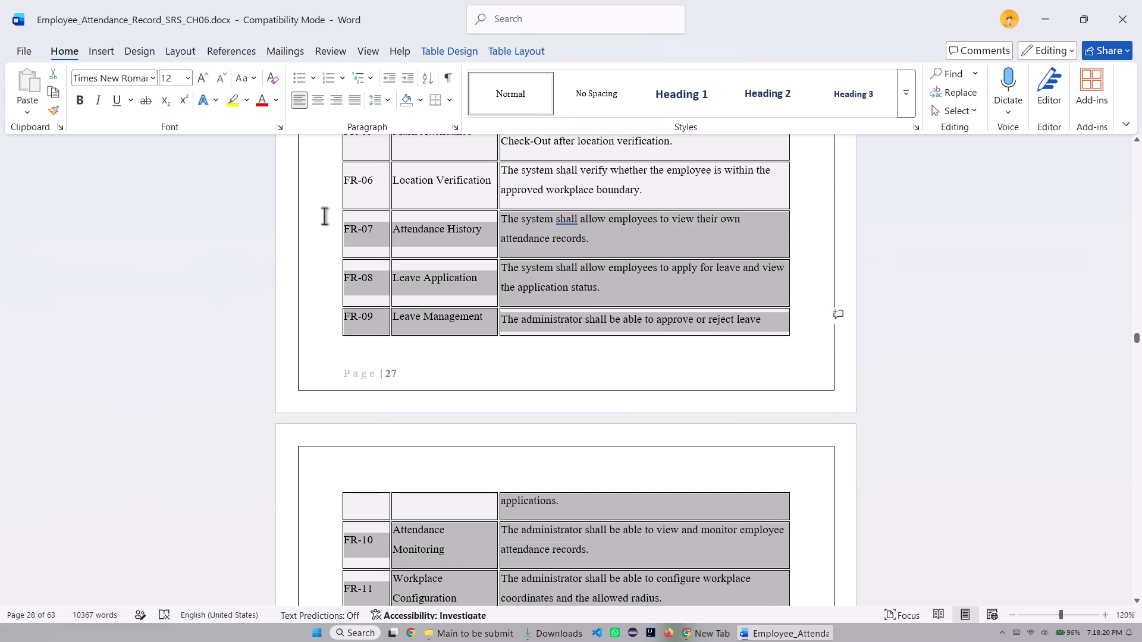
drag(324, 216, 351, 220)
scroll(324, 216, up, 4)
scroll(403, 273, up, 4)
scroll(336, 225, up, 7)
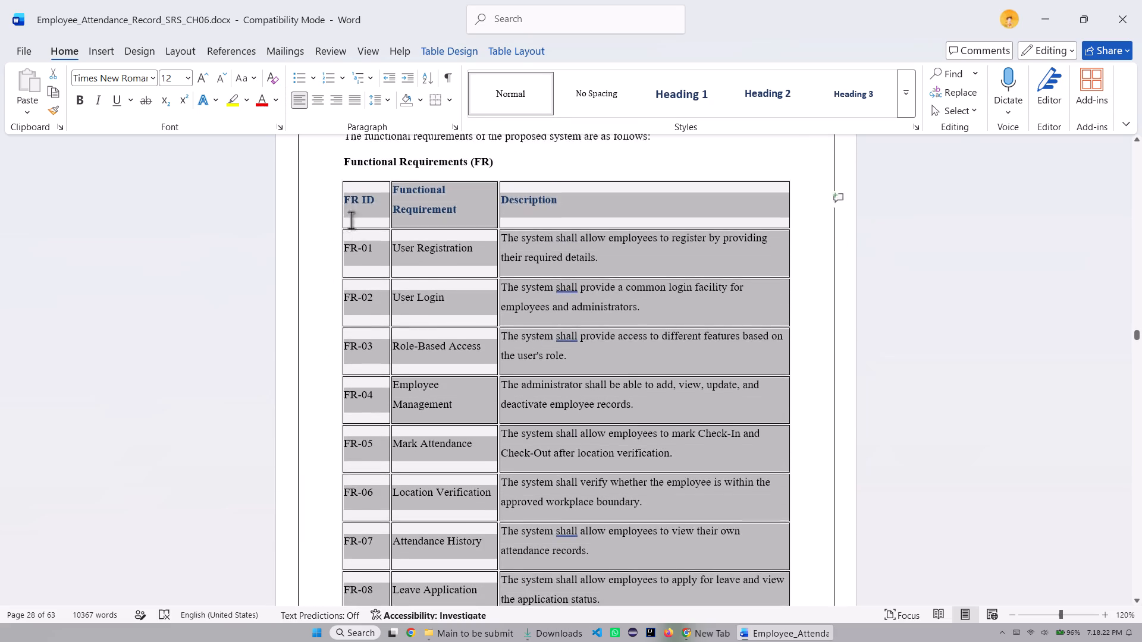
drag(351, 220, 347, 220)
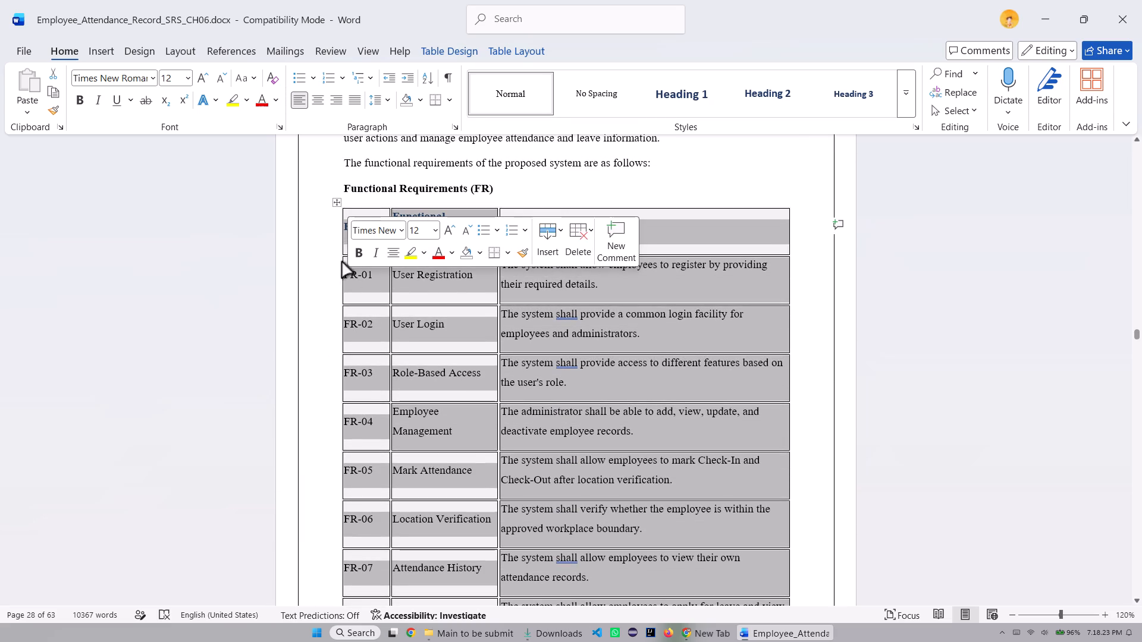
click(330, 247)
scroll(425, 257, up, 1)
click(657, 206)
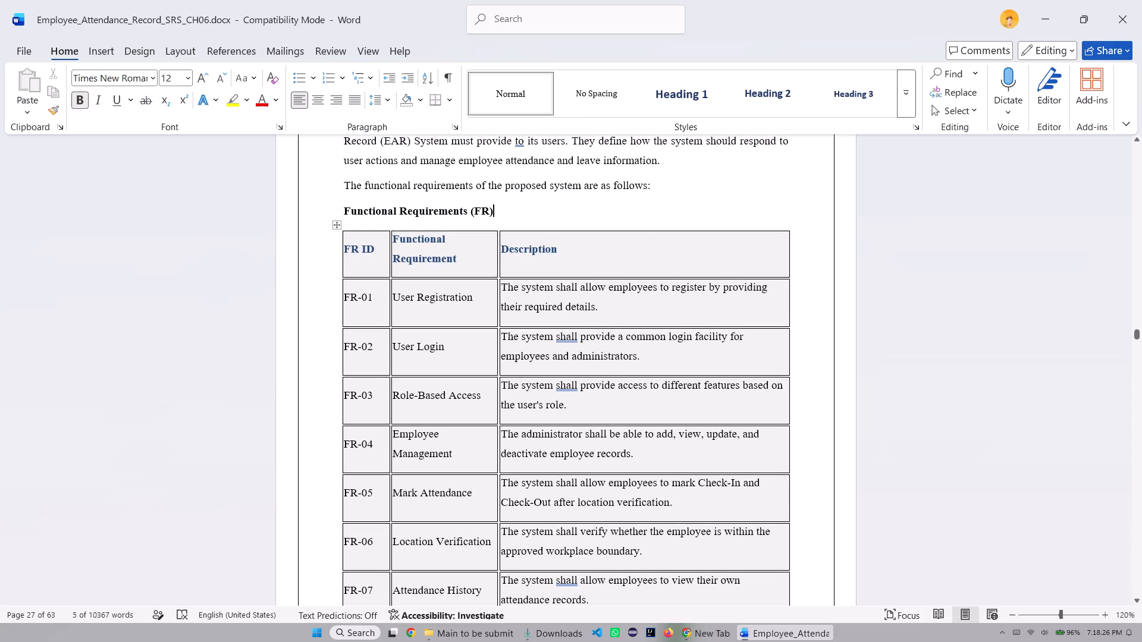
Check the border setting of the whole software requirements table in section 3.2, from the header through row 13, and deselect it.
scroll(550, 238, up, 20)
scroll(550, 238, up, 14)
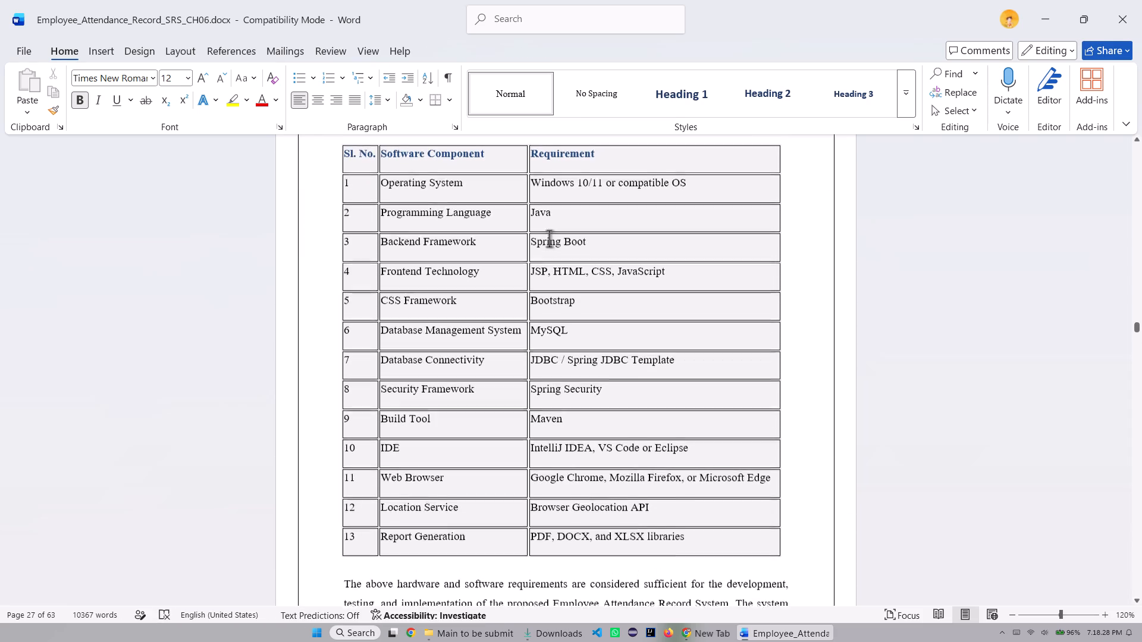
drag(344, 176, 615, 374)
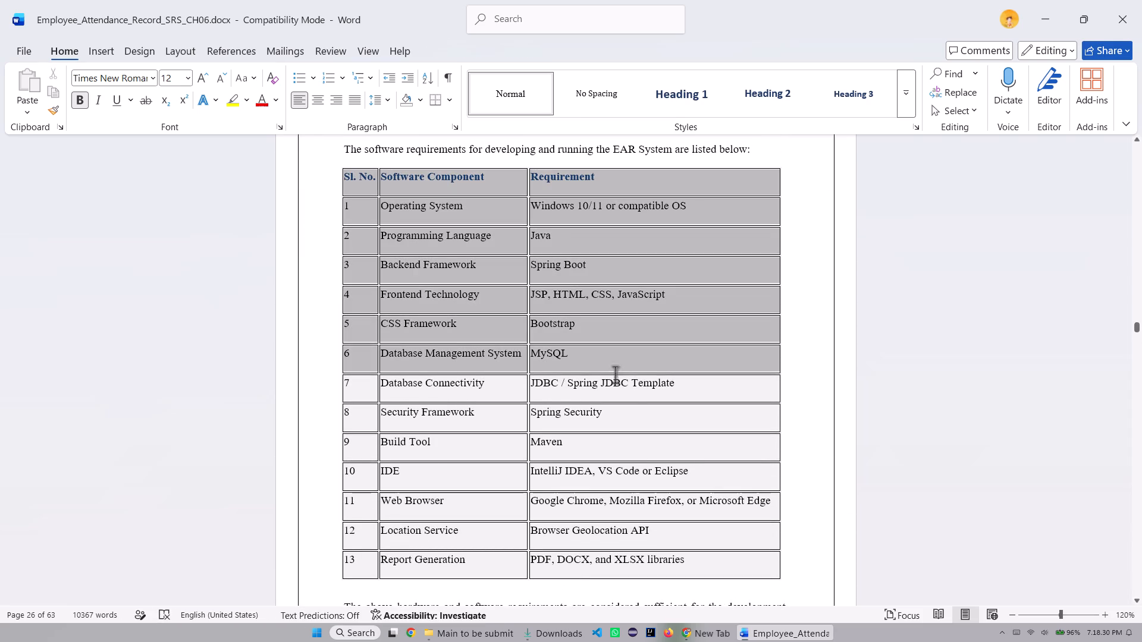
drag(615, 374, 726, 565)
click(814, 398)
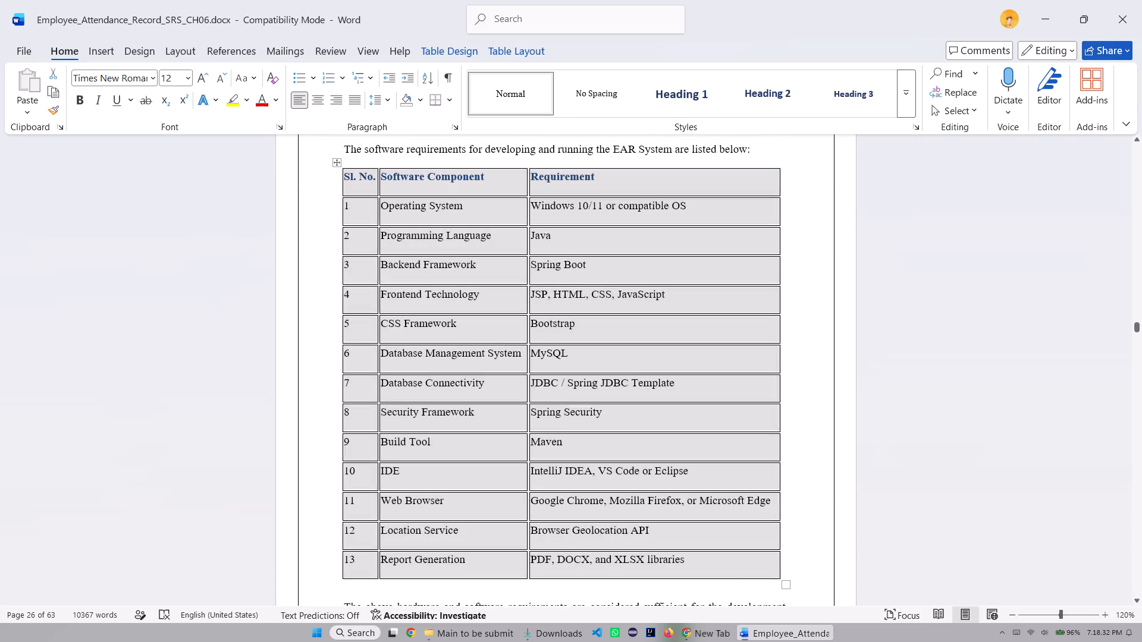
Check the border setting of the whole Hardware Requirements table in section 3.2, from the header through the Mobile Device row.
scroll(421, 152, up, 20)
scroll(421, 152, up, 17)
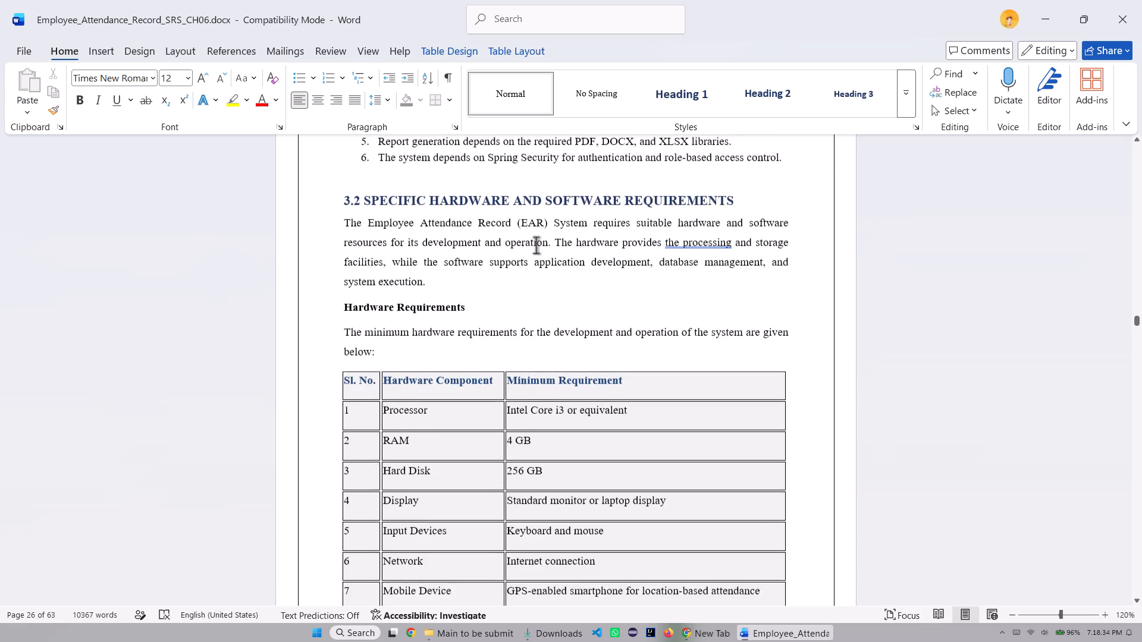
scroll(324, 344, down, 3)
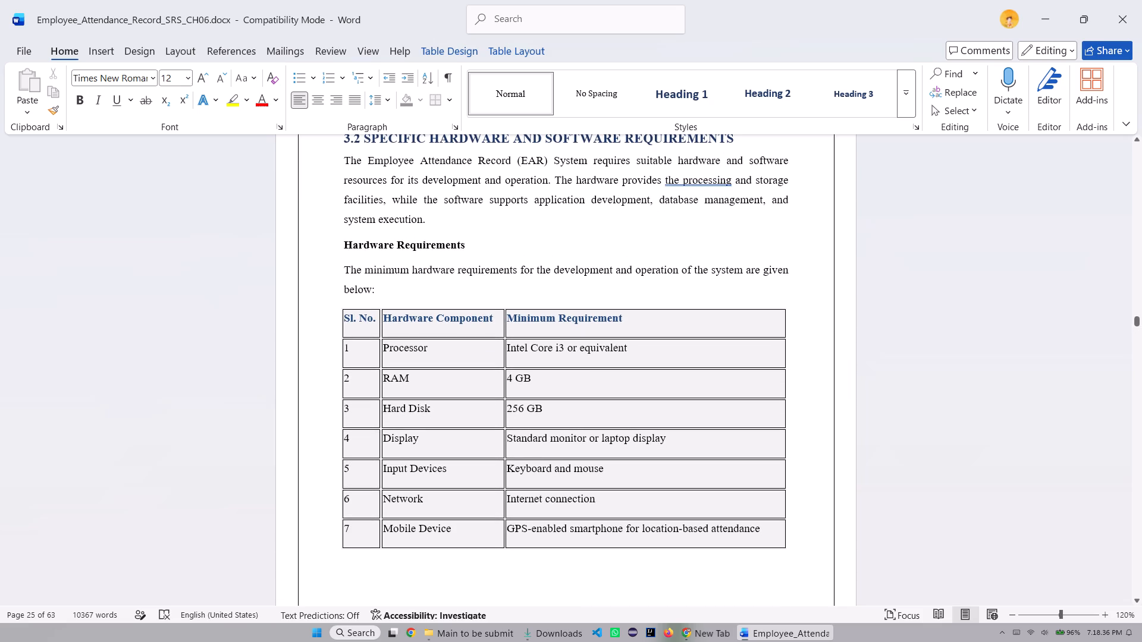
drag(343, 319, 732, 539)
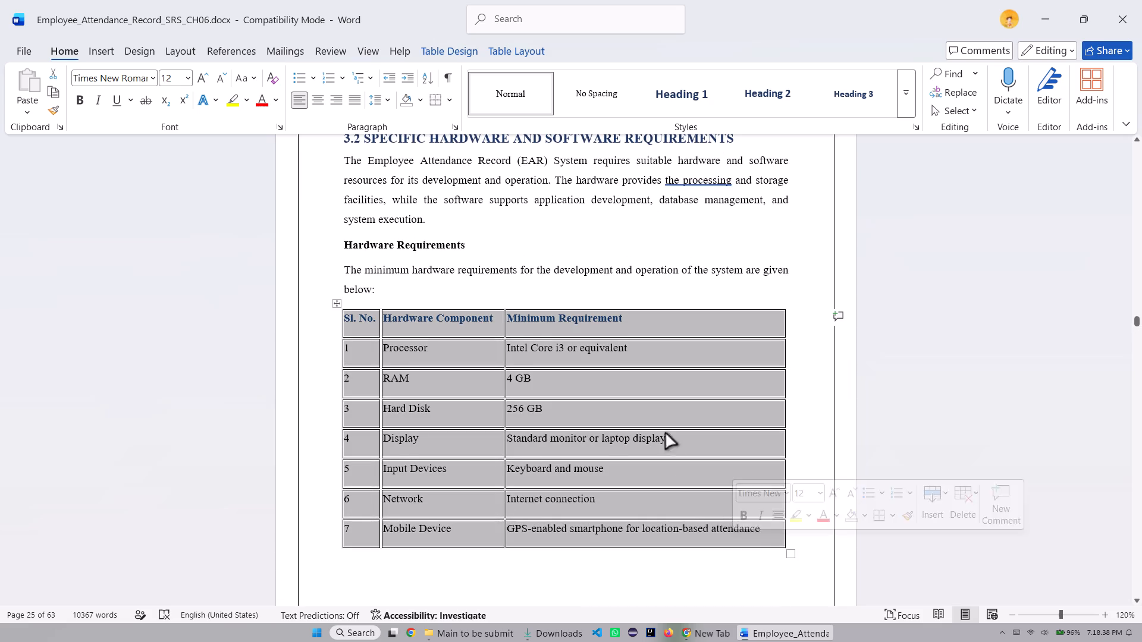
Check the border setting of the whole Project Timeline table in section 2.2, from the header through Documentation and Viva Preparation.
scroll(658, 392, up, 20)
scroll(658, 392, up, 20)
scroll(658, 392, up, 8)
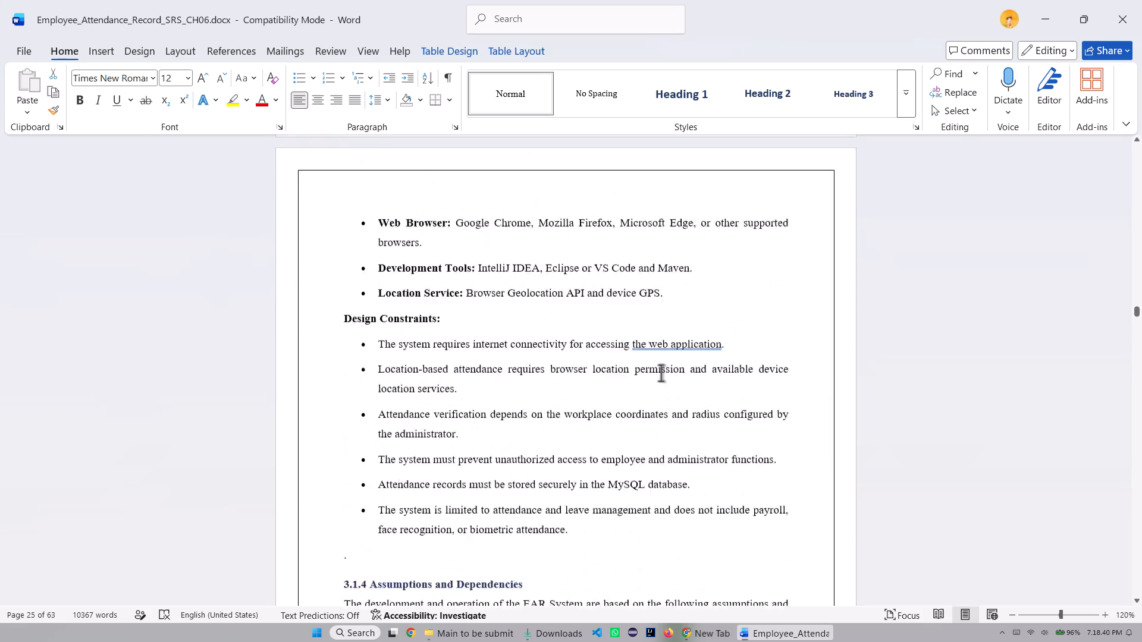
scroll(661, 373, up, 20)
scroll(661, 373, up, 20)
scroll(661, 373, up, 10)
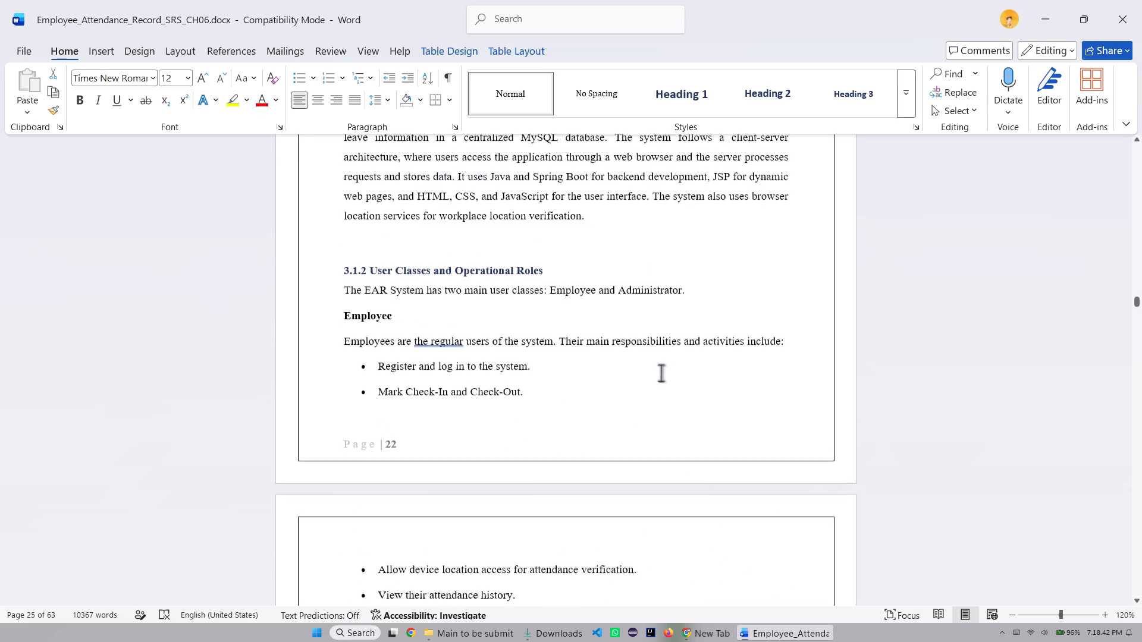
scroll(661, 373, up, 20)
scroll(661, 373, up, 20)
scroll(661, 373, up, 9)
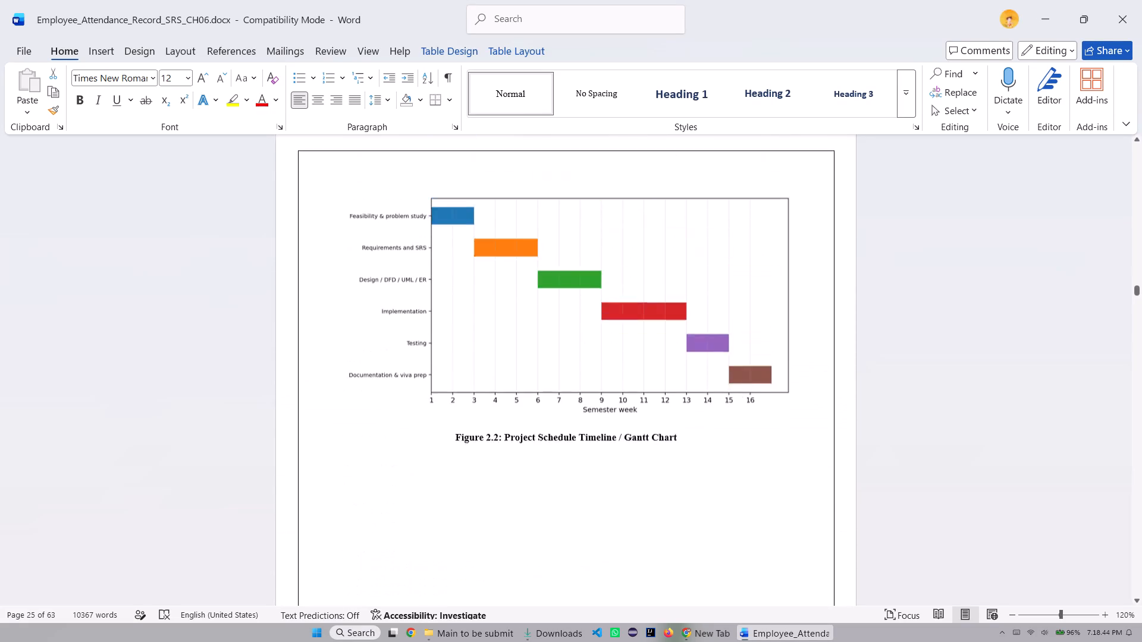
scroll(661, 373, up, 20)
scroll(661, 373, up, 7)
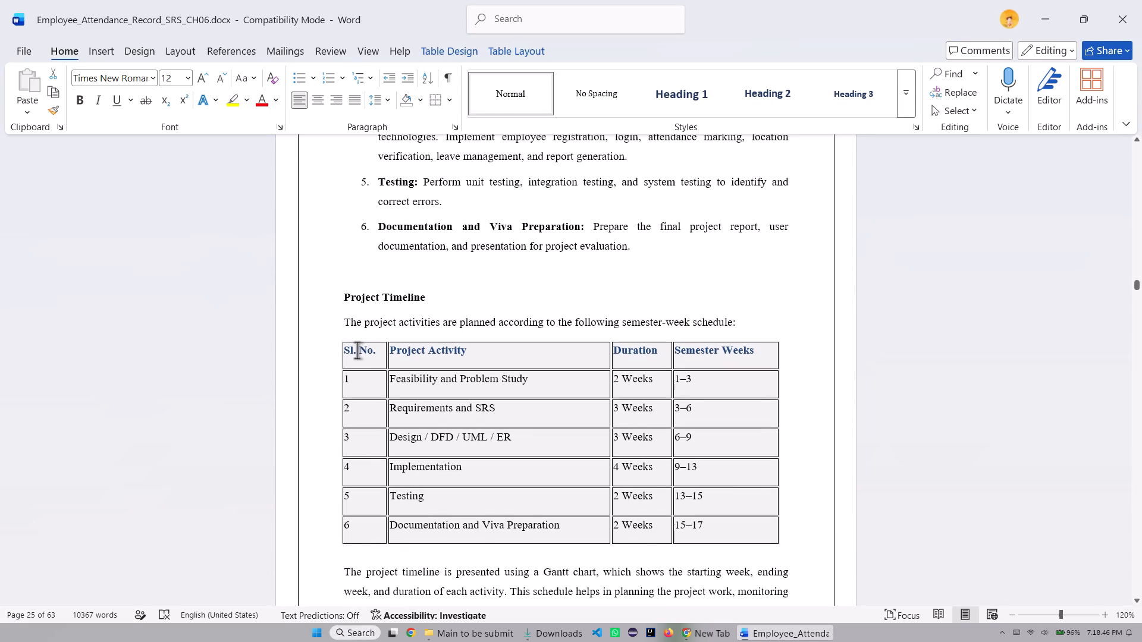
drag(346, 349, 753, 534)
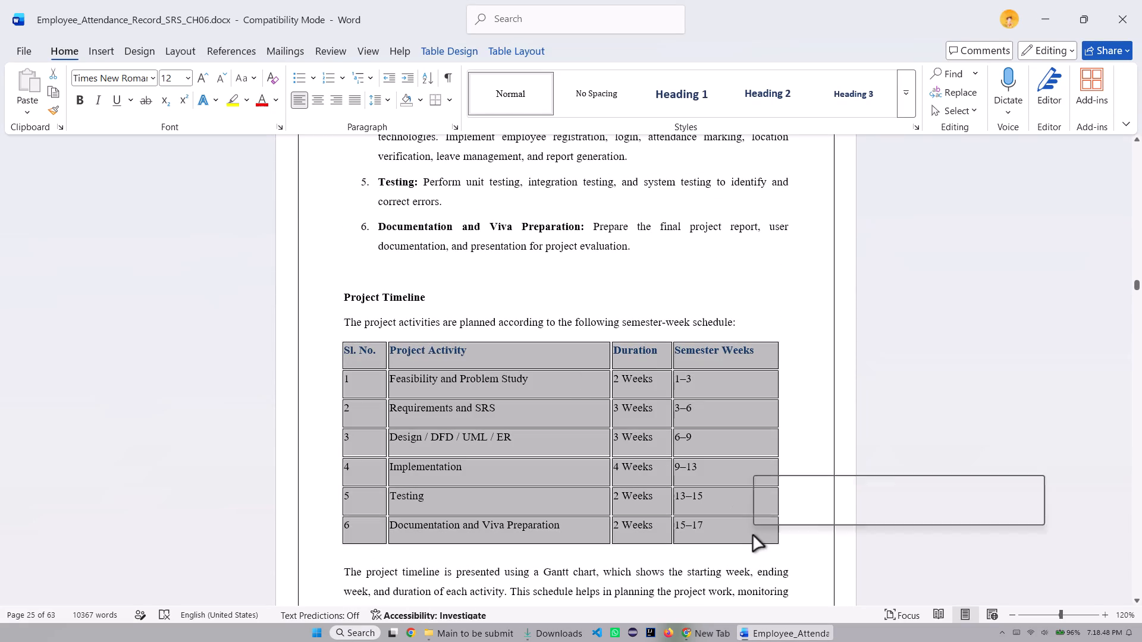
Review the pages from section 2.2 back through Chapter 1 to the List of Tables for unchecked tables.
scroll(554, 353, up, 20)
scroll(554, 353, up, 11)
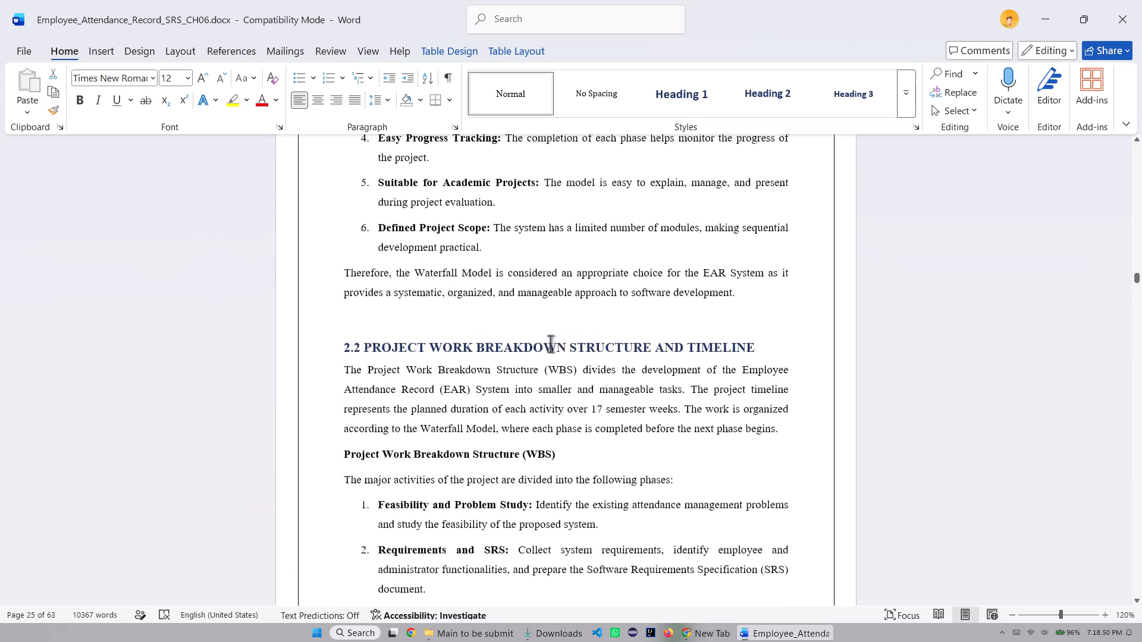
scroll(550, 344, up, 20)
scroll(550, 344, up, 20)
scroll(550, 344, up, 8)
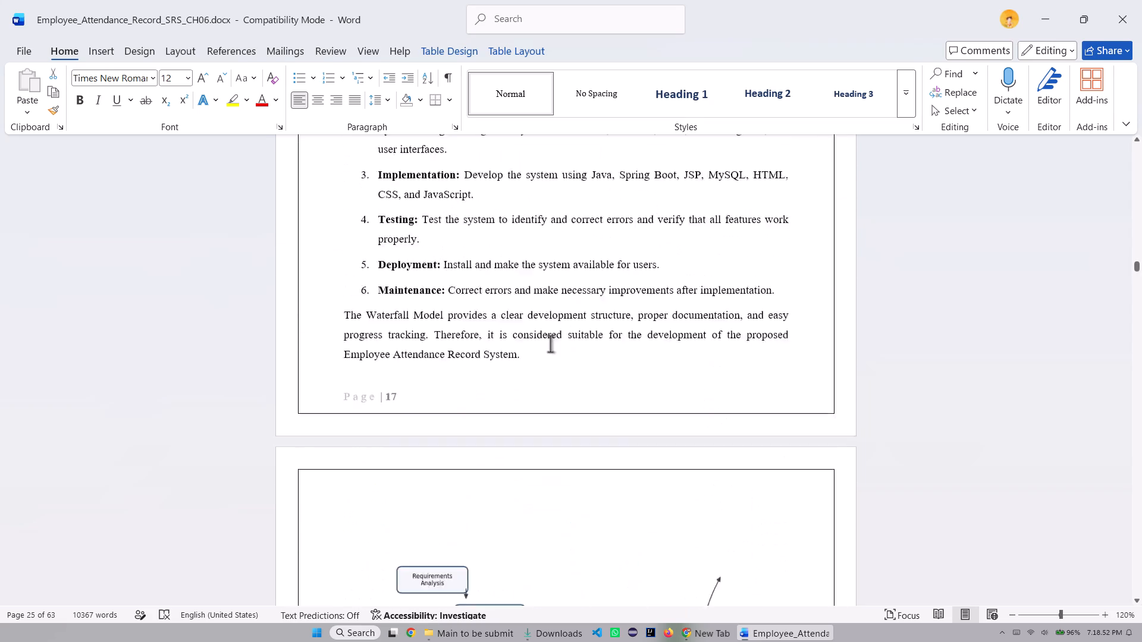
scroll(550, 344, up, 20)
scroll(550, 344, up, 20)
scroll(550, 344, up, 7)
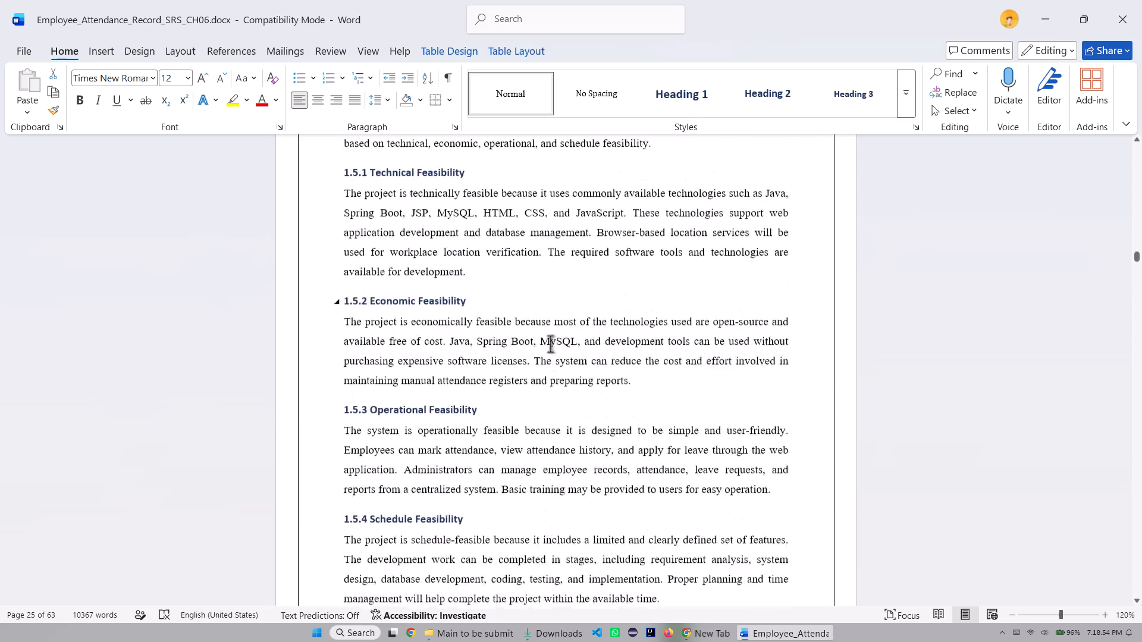
scroll(550, 344, up, 20)
scroll(550, 344, up, 20)
scroll(550, 344, up, 7)
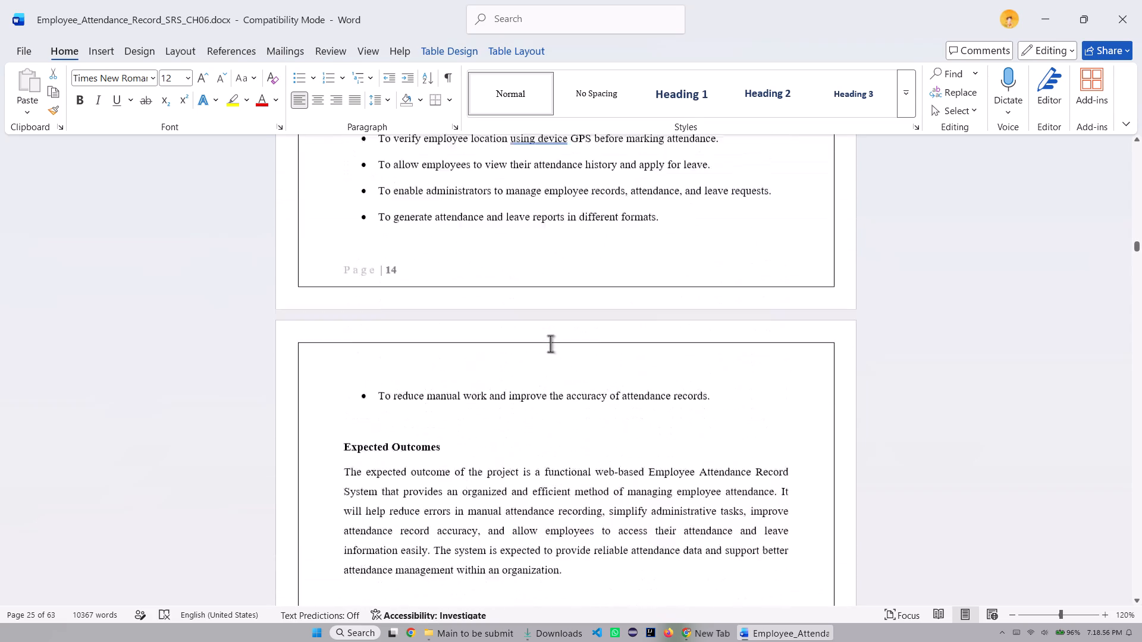
scroll(550, 344, up, 20)
scroll(550, 344, up, 20)
scroll(550, 344, up, 7)
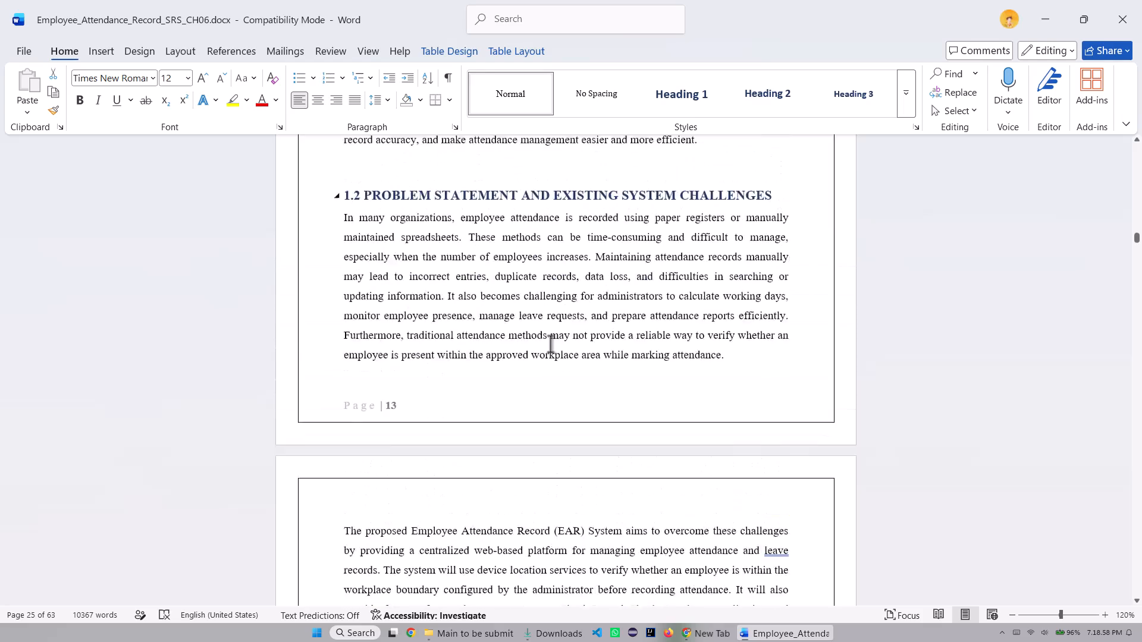
scroll(550, 344, up, 20)
scroll(550, 344, up, 20)
scroll(550, 344, up, 4)
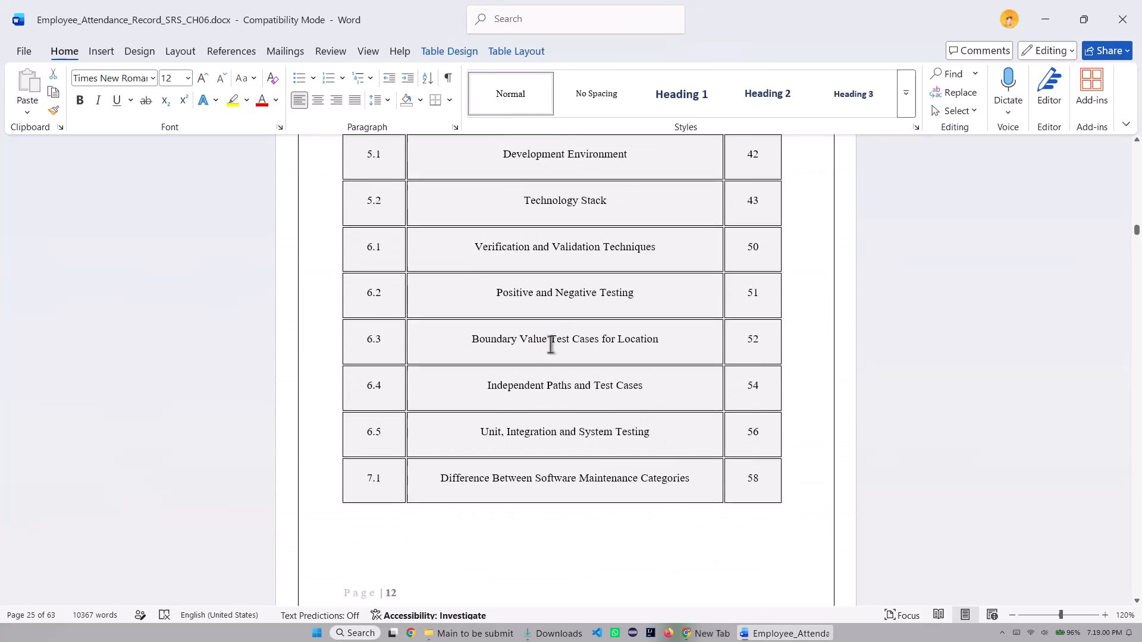
scroll(550, 344, up, 19)
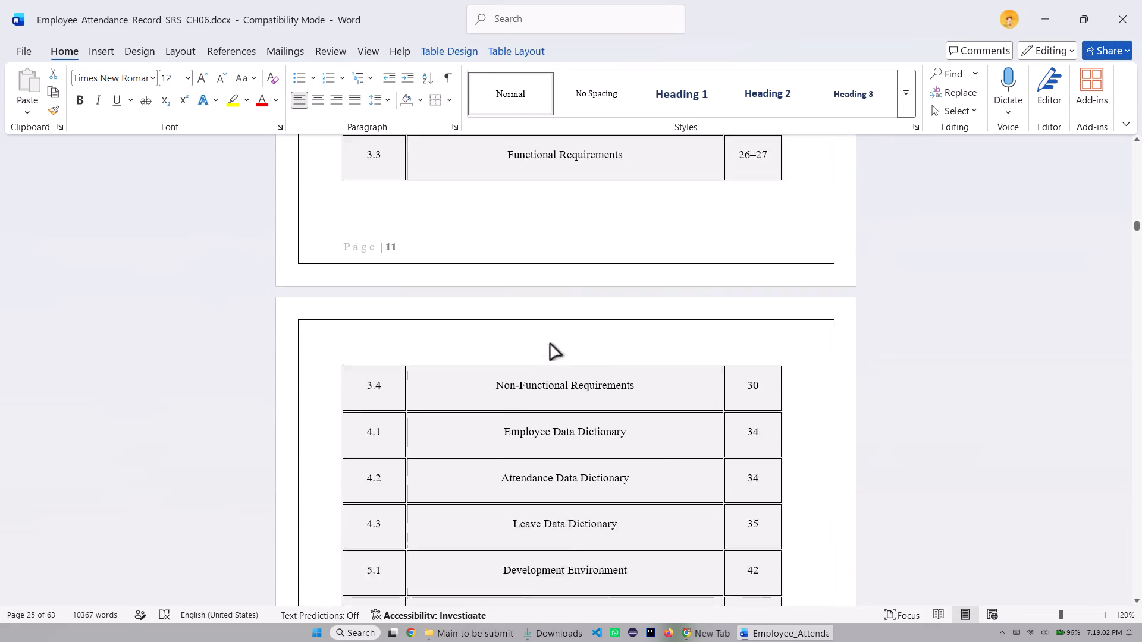
scroll(550, 344, up, 15)
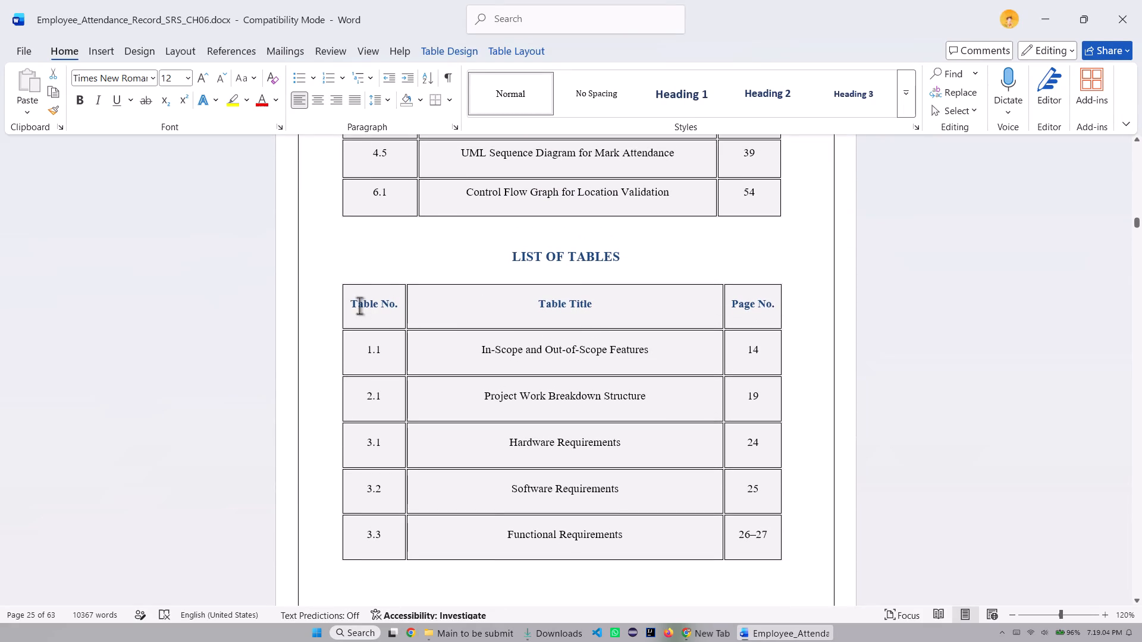
Check the border setting of the whole List of Tables table on pages 11 and 12, from the header through entry 7.1.
drag(348, 304, 763, 455)
scroll(707, 380, down, 5)
scroll(765, 392, down, 4)
scroll(767, 444, down, 4)
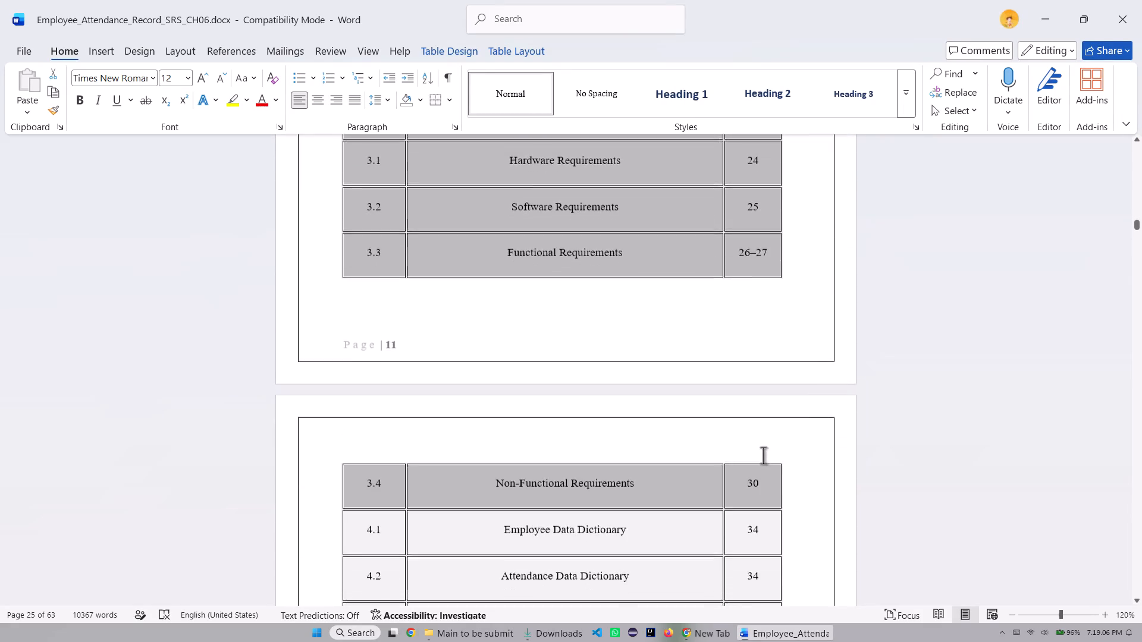
scroll(763, 455, down, 5)
drag(763, 455, 739, 494)
scroll(756, 474, down, 12)
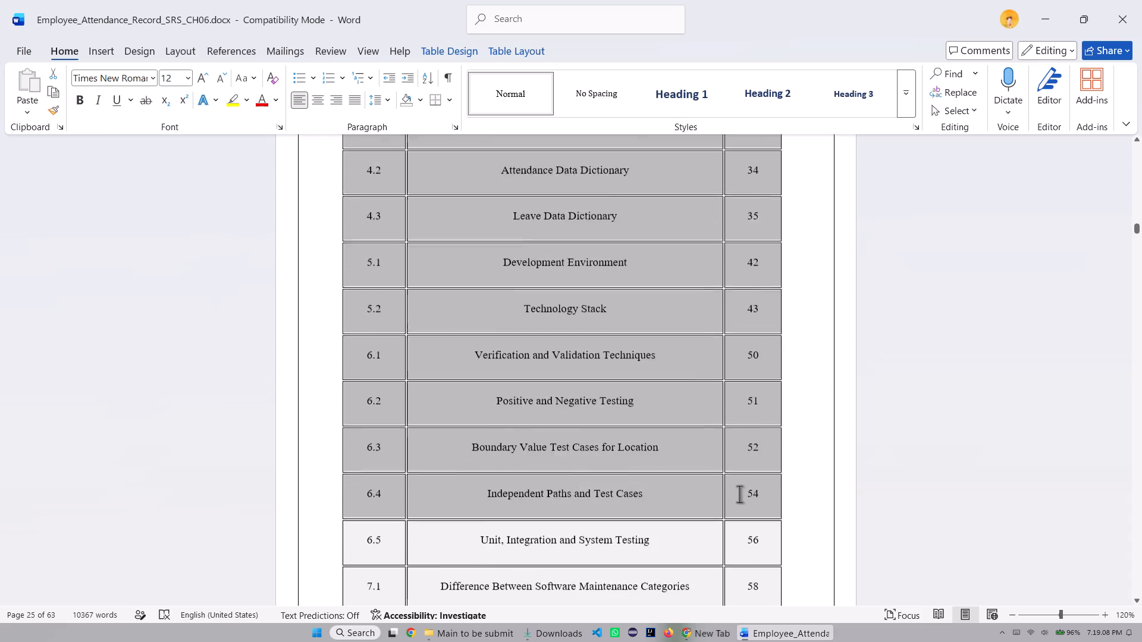
scroll(739, 494, down, 4)
drag(739, 494, 761, 516)
scroll(576, 268, up, 4)
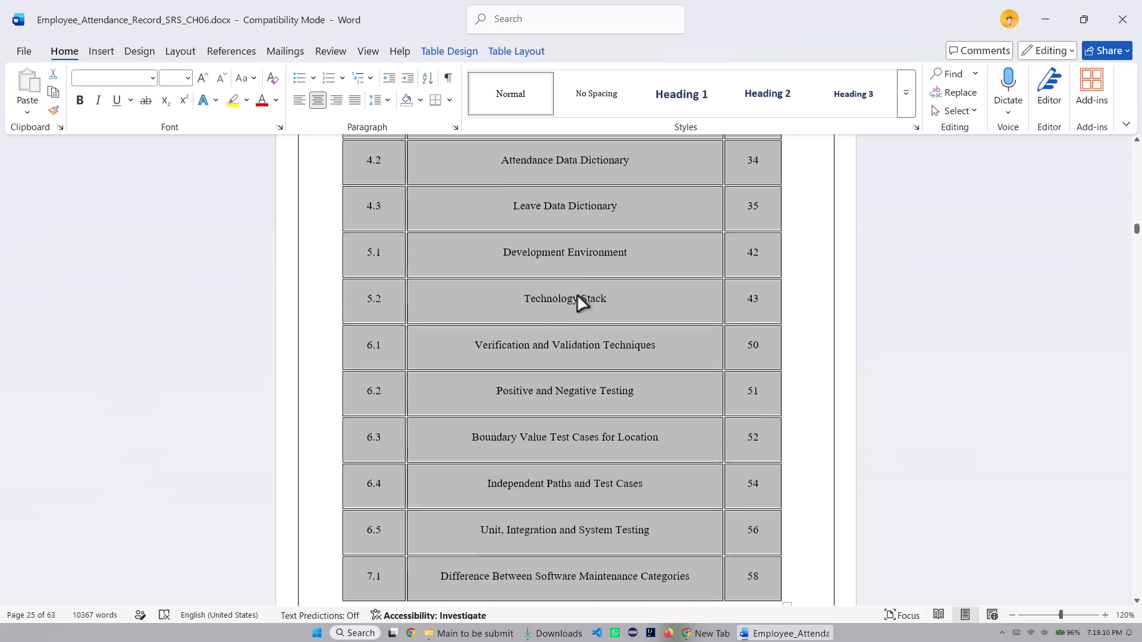
Check the border setting of the whole List of Figures table on pages 10 and 11, from the header through entry 6.1, and deselect it.
scroll(578, 296, up, 20)
scroll(578, 296, up, 15)
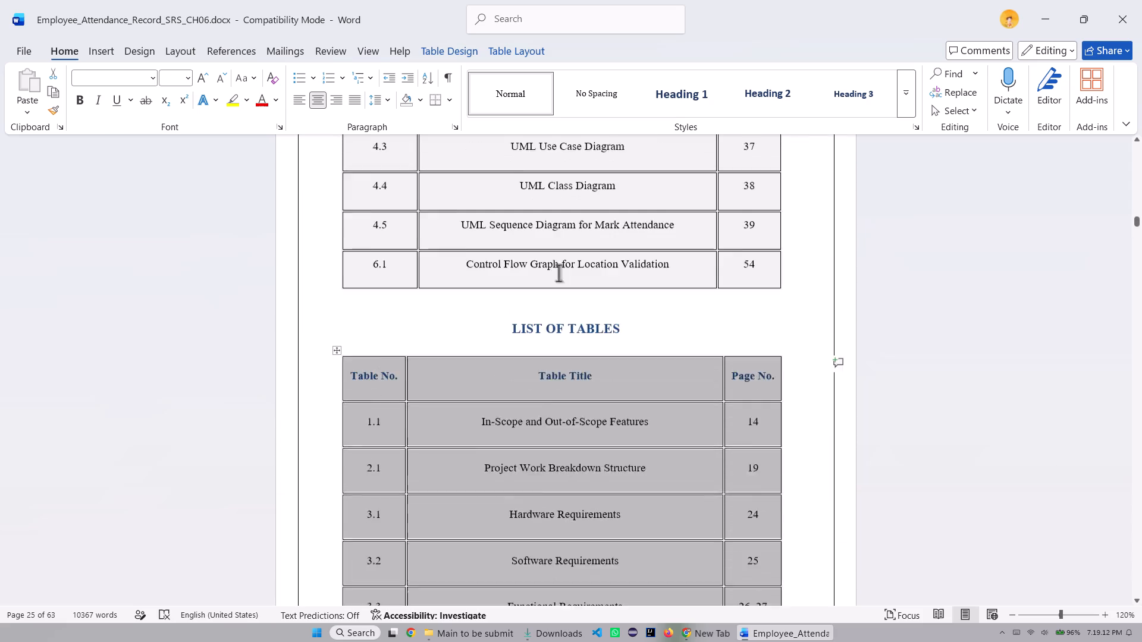
scroll(559, 273, up, 8)
scroll(393, 305, up, 9)
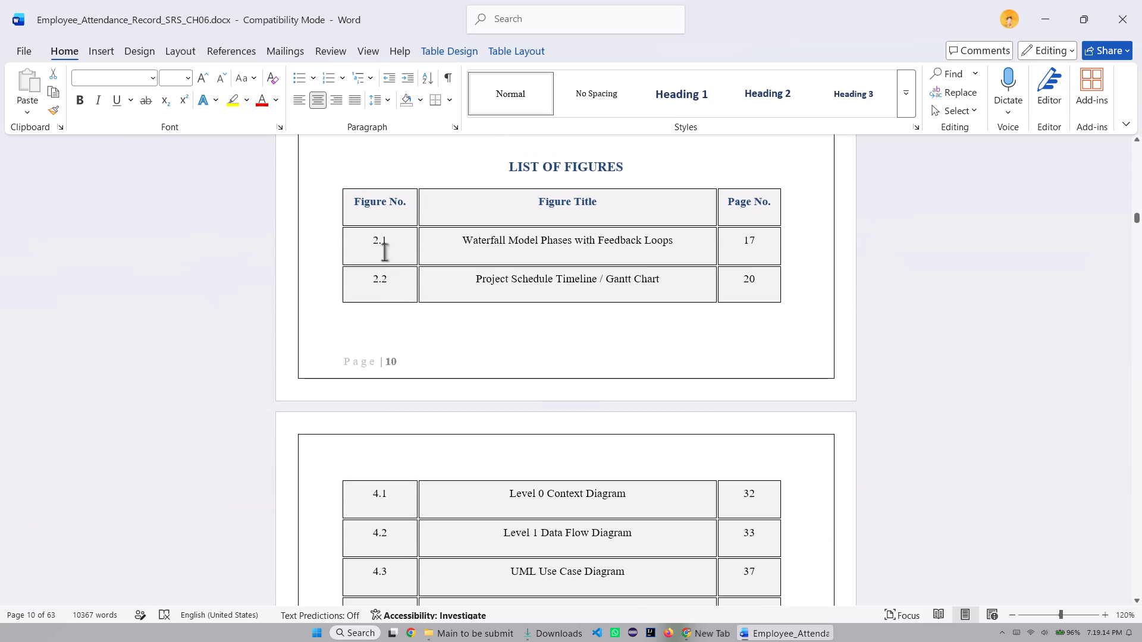
drag(352, 199, 754, 240)
scroll(644, 291, down, 4)
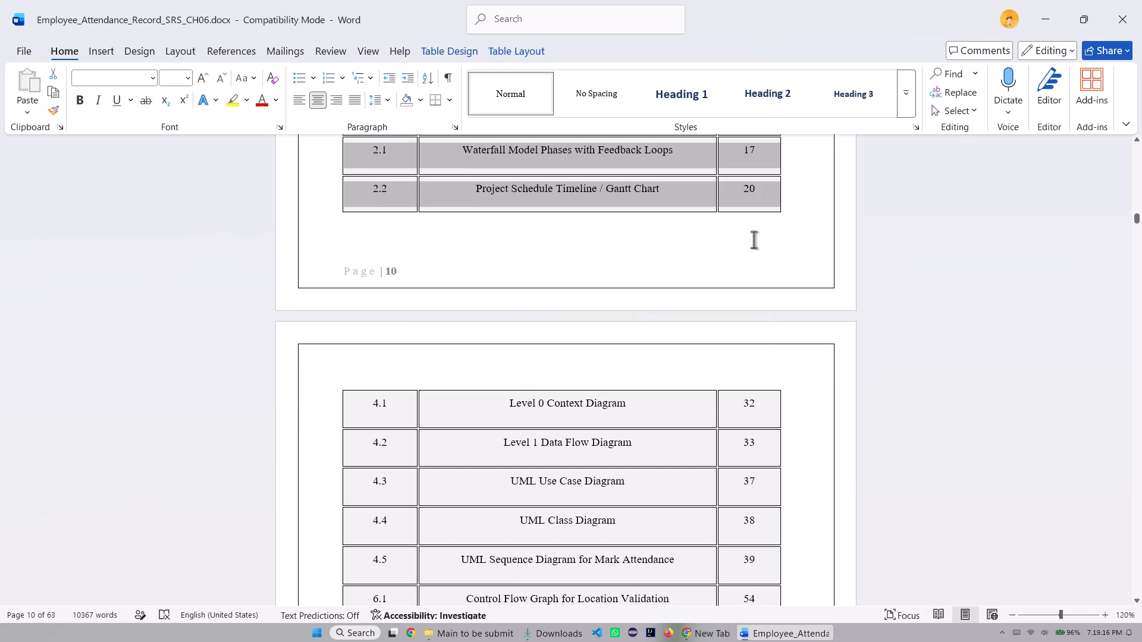
drag(754, 240, 767, 423)
scroll(768, 355, down, 4)
scroll(760, 405, down, 4)
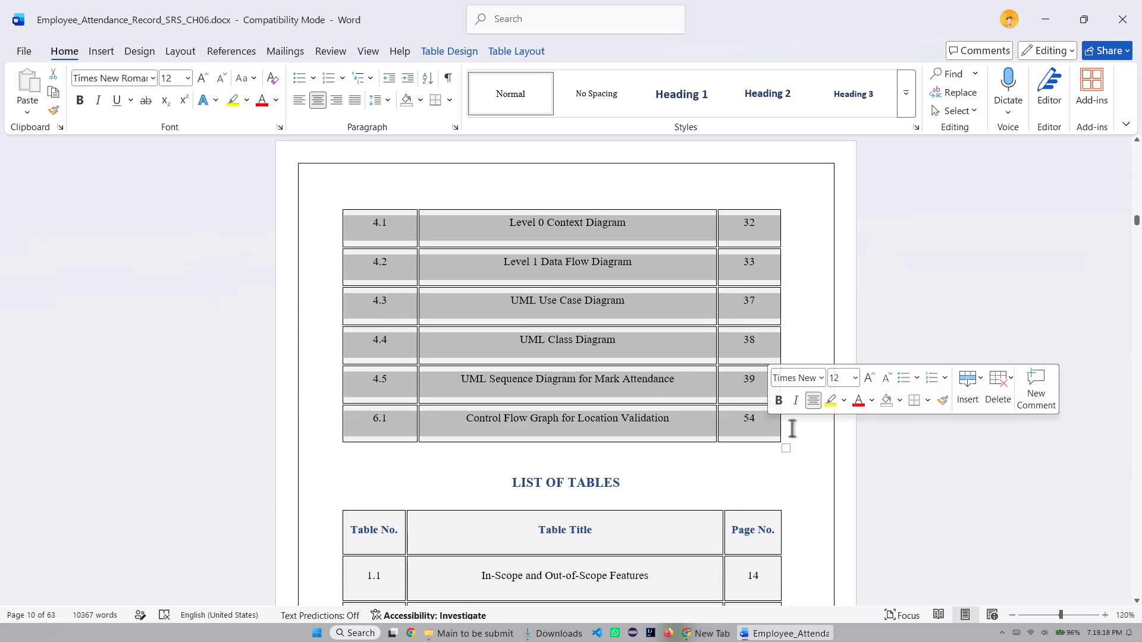
scroll(583, 322, up, 20)
scroll(583, 322, up, 6)
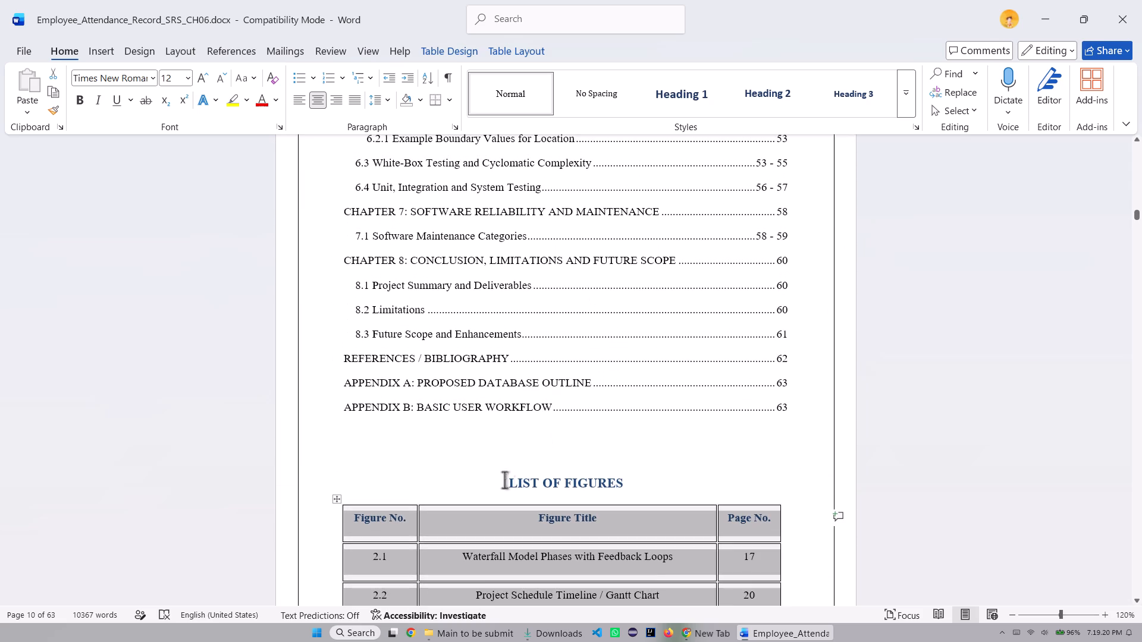
click(485, 461)
Save the attendance record document under its existing name.
click(26, 49)
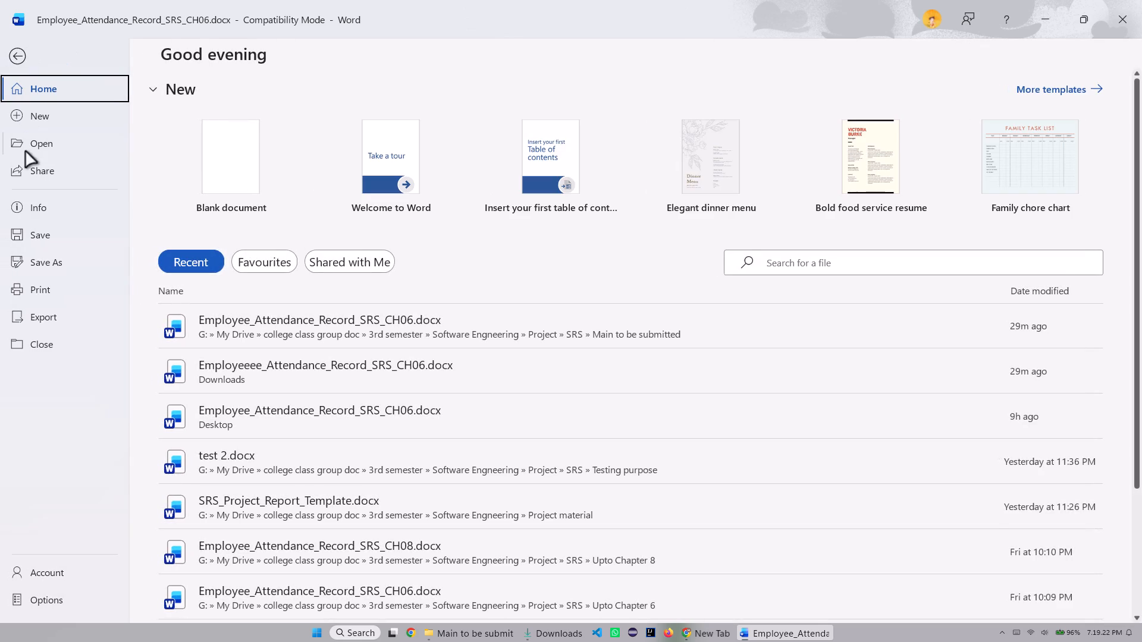
click(39, 236)
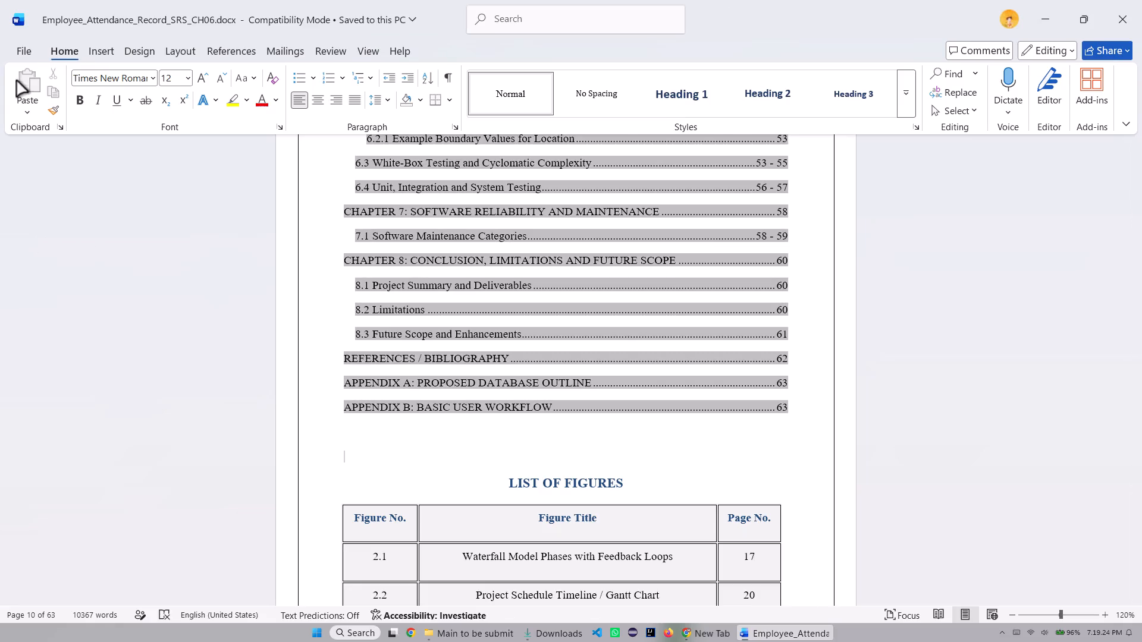
Prepare to save a copy of the document in the Main to be submitted folder, choosing PDF (*.pdf) as the file format.
click(25, 45)
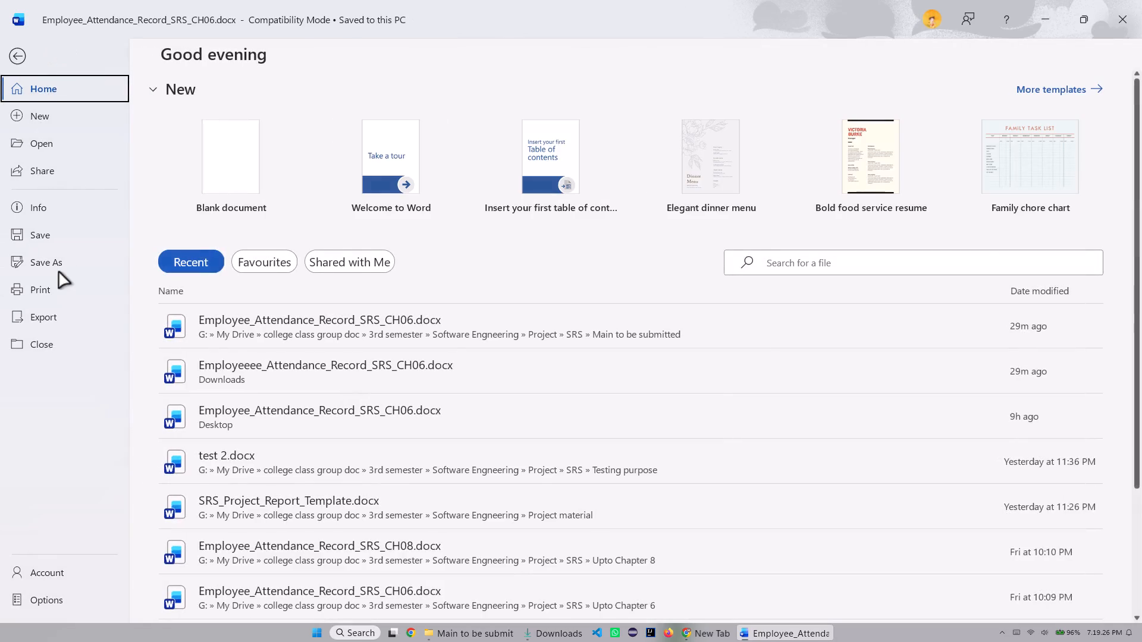
click(57, 260)
click(556, 133)
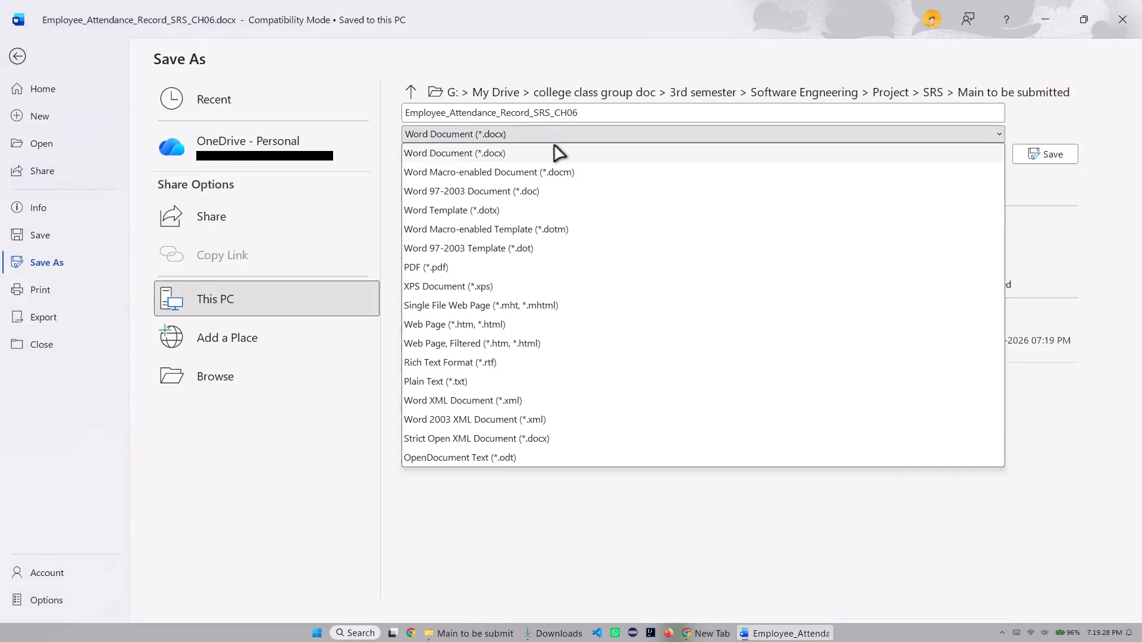
click(445, 263)
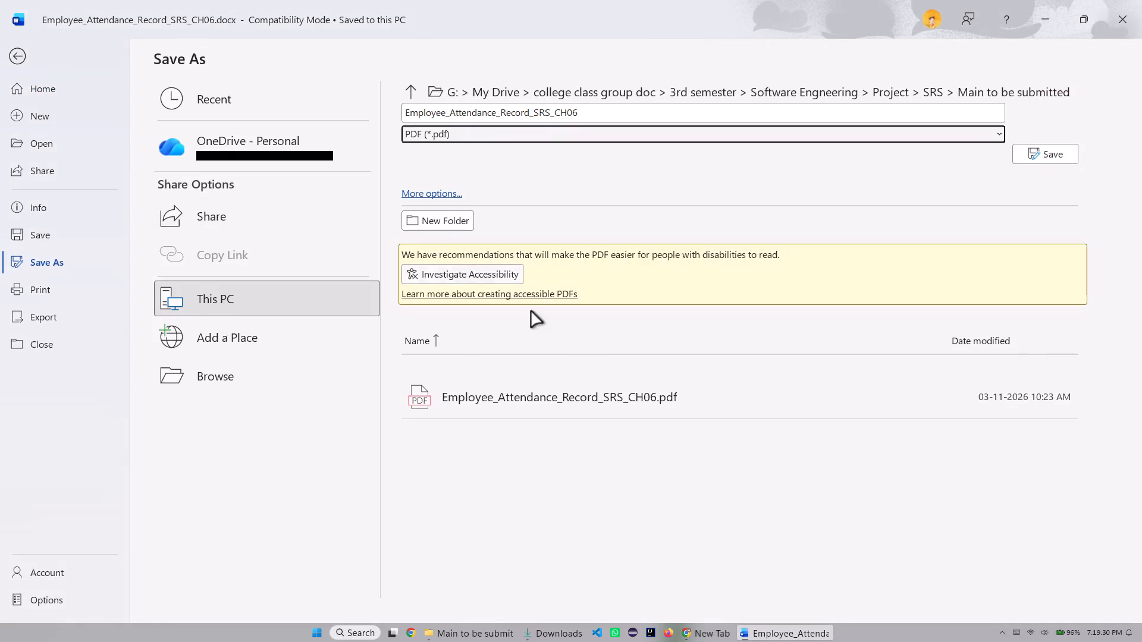
In File Explorer, delete the existing Employee_Attendance_Record_SRS_CH06.pdf from the Main to be submitted folder, and return to Word.
click(497, 638)
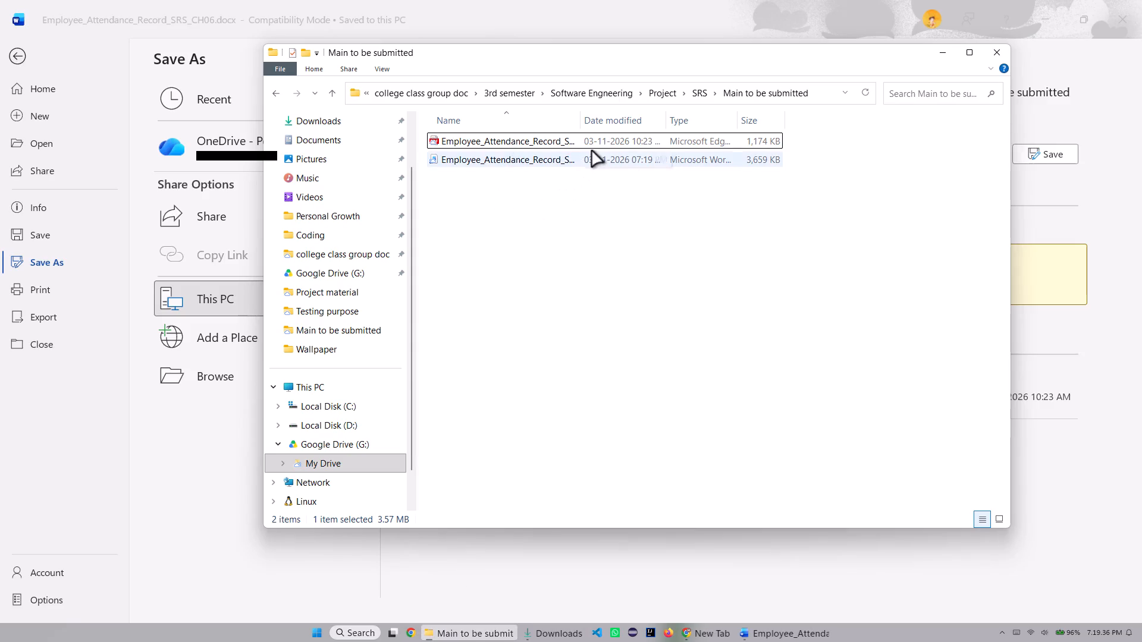
right_click(558, 140)
click(774, 160)
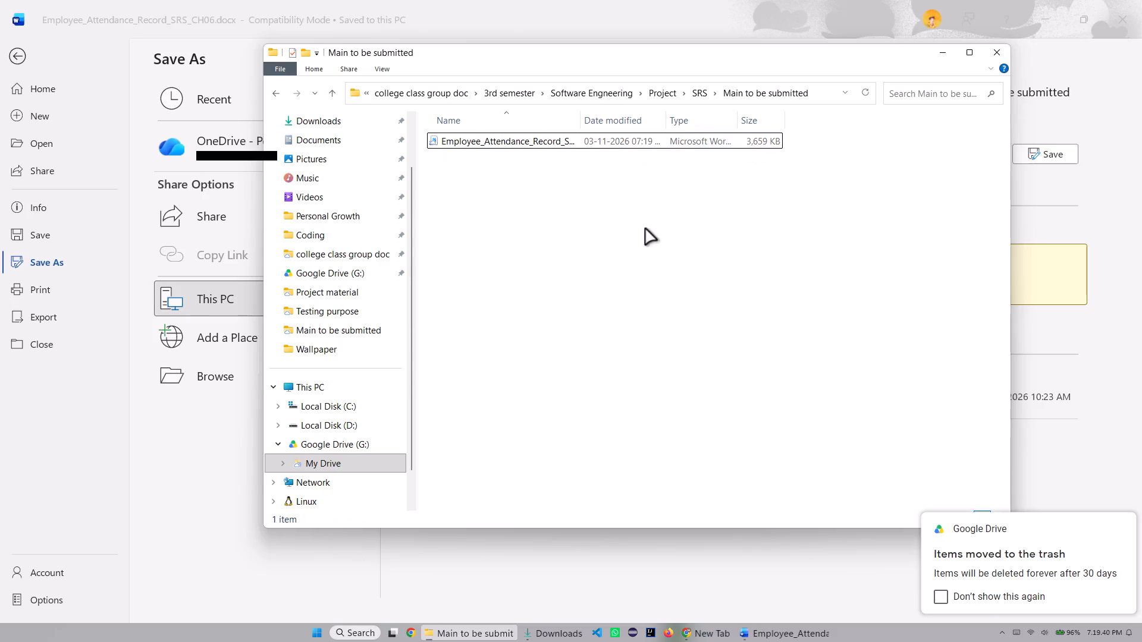
click(942, 53)
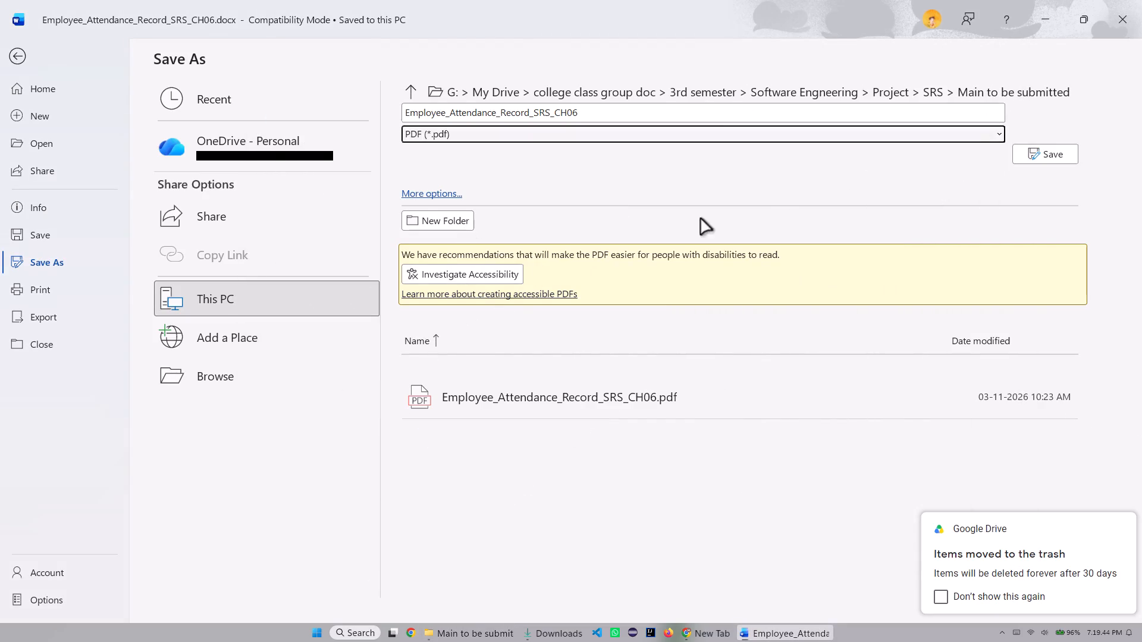
Export the document as Employee_Attendance_Record_SRS_CH06.pdf into the Main to be submitted folder, with standard optimisation and opening after publishing.
click(193, 373)
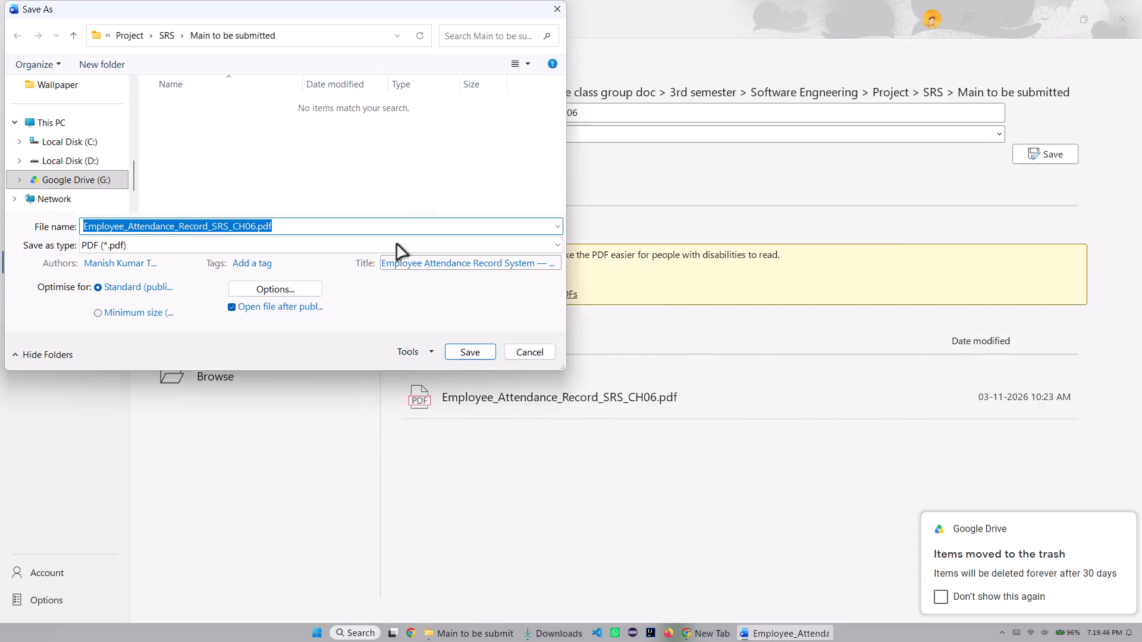
click(465, 354)
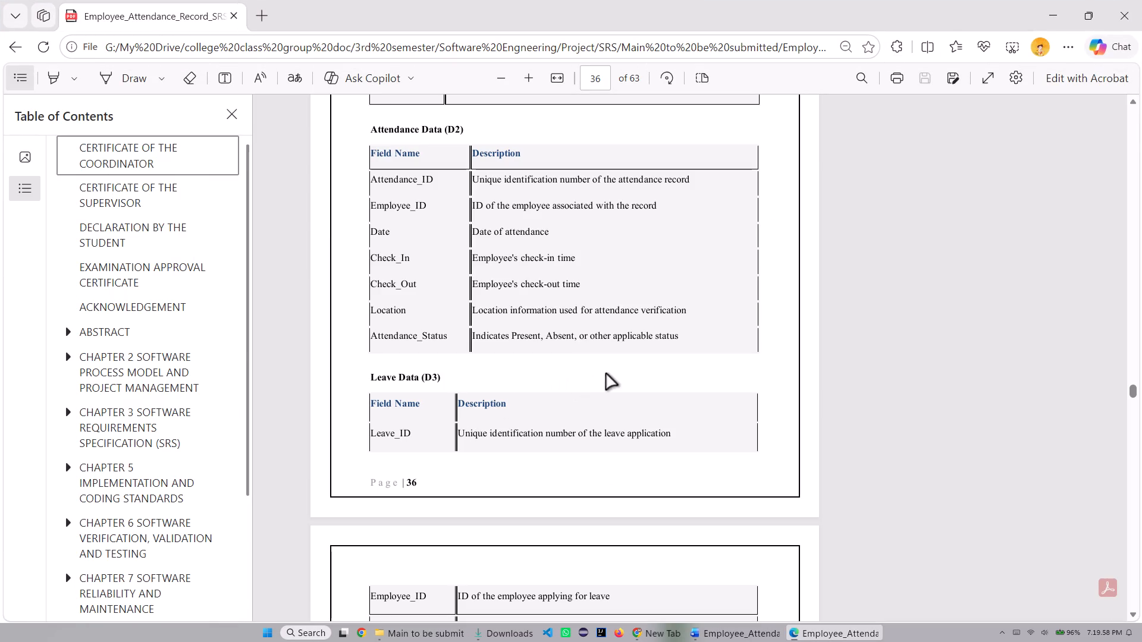
In the exported PDF in Edge, examine the Employee Data (D1) and Attendance Data (D2) table borders on pages 35 and 36 at several magnifications.
click(230, 117)
scroll(535, 180, up, 1)
scroll(540, 98, up, 1)
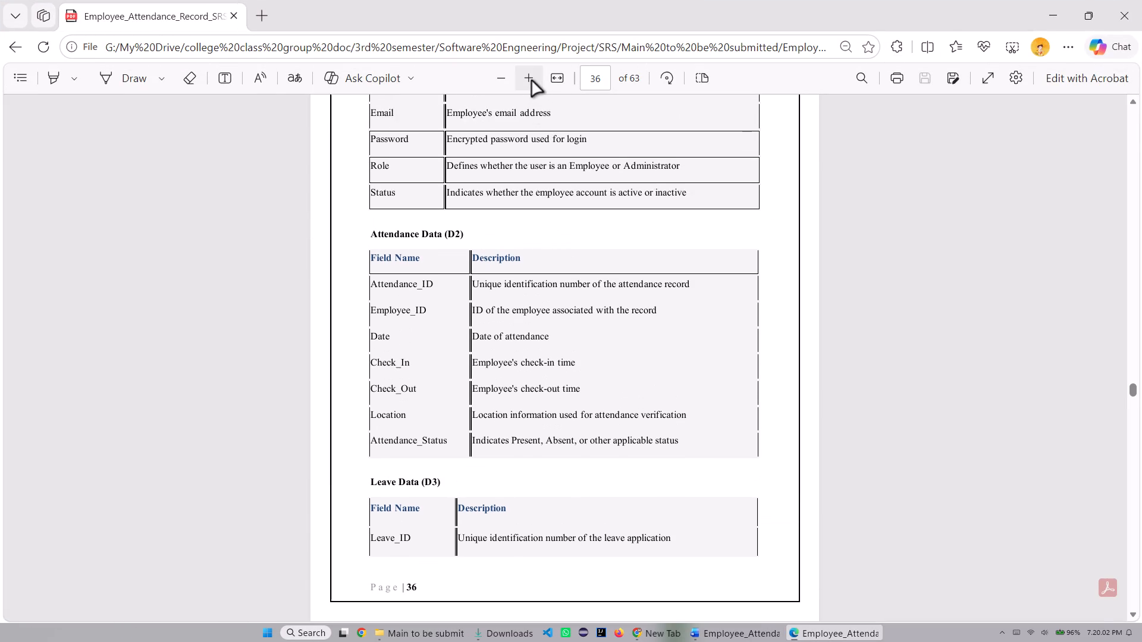
click(531, 80)
click(531, 80)
click(531, 80)
click(531, 80)
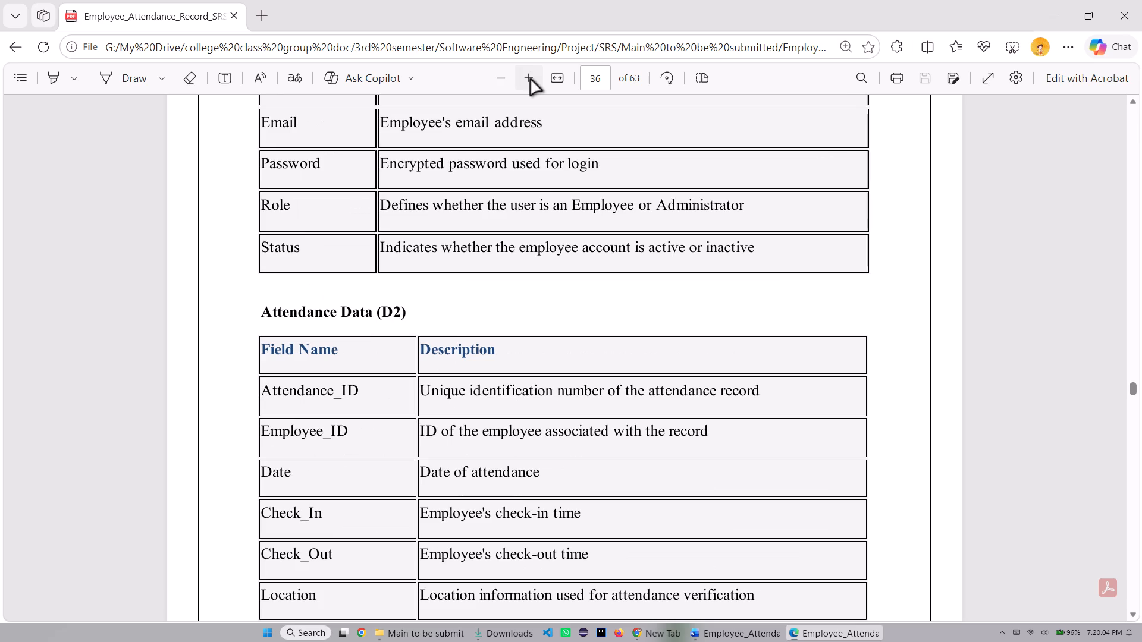
click(494, 80)
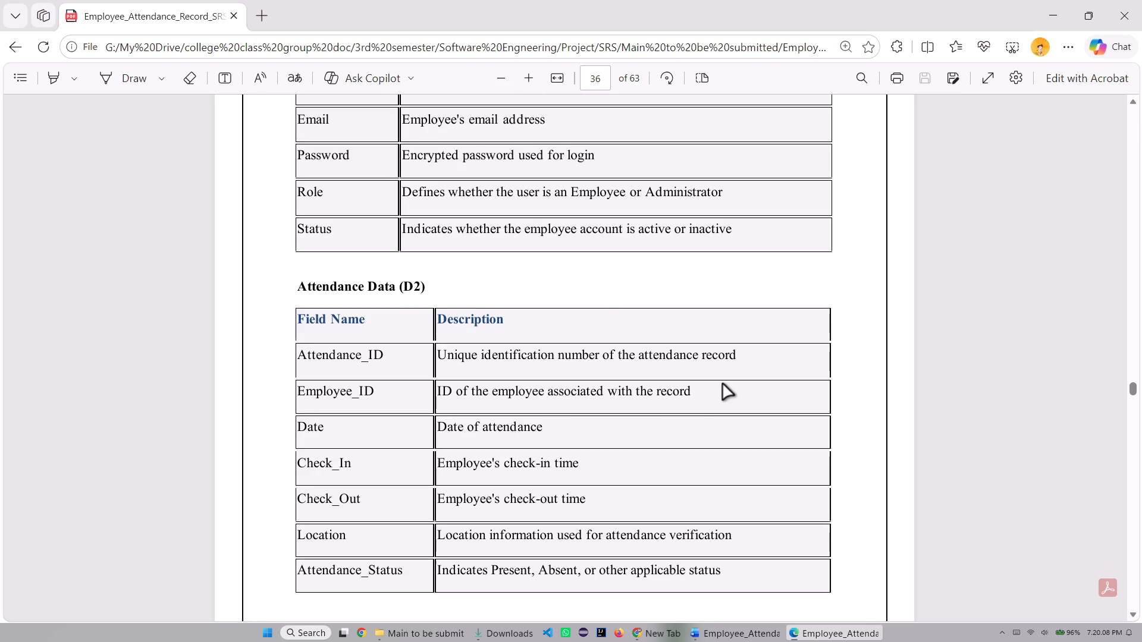
click(523, 73)
scroll(670, 389, up, 9)
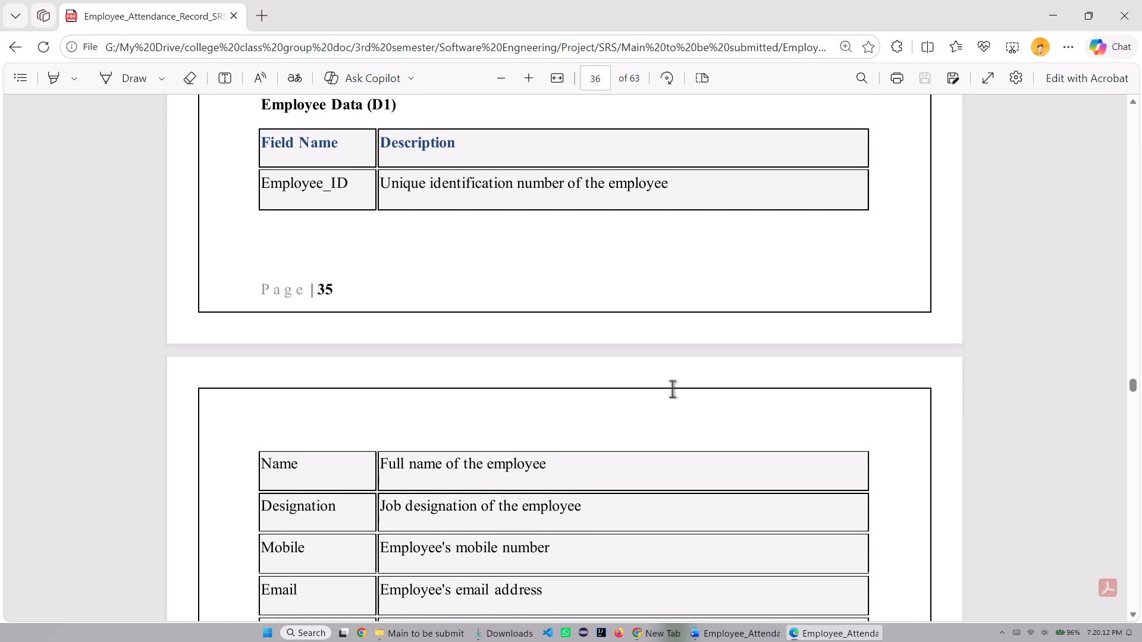
scroll(672, 389, up, 10)
Review the exported PDF's front matter from the cover page through the certificates, acknowledgement, abstract and table of contents.
drag(1130, 384, 1141, 140)
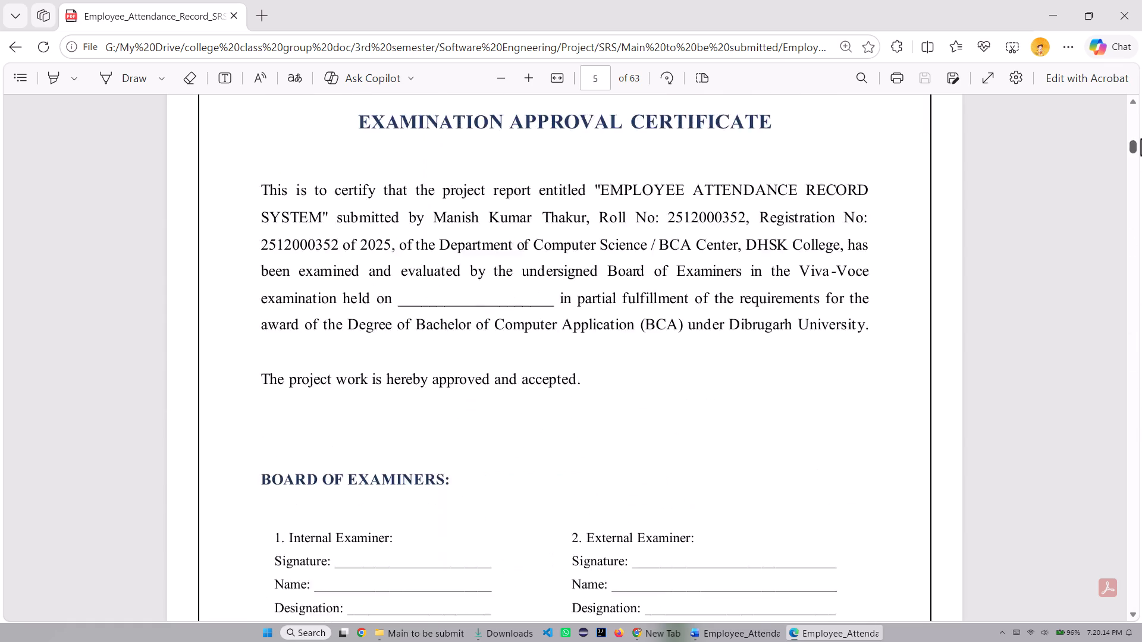
drag(1141, 140, 1141, 24)
scroll(543, 299, down, 6)
scroll(603, 218, down, 7)
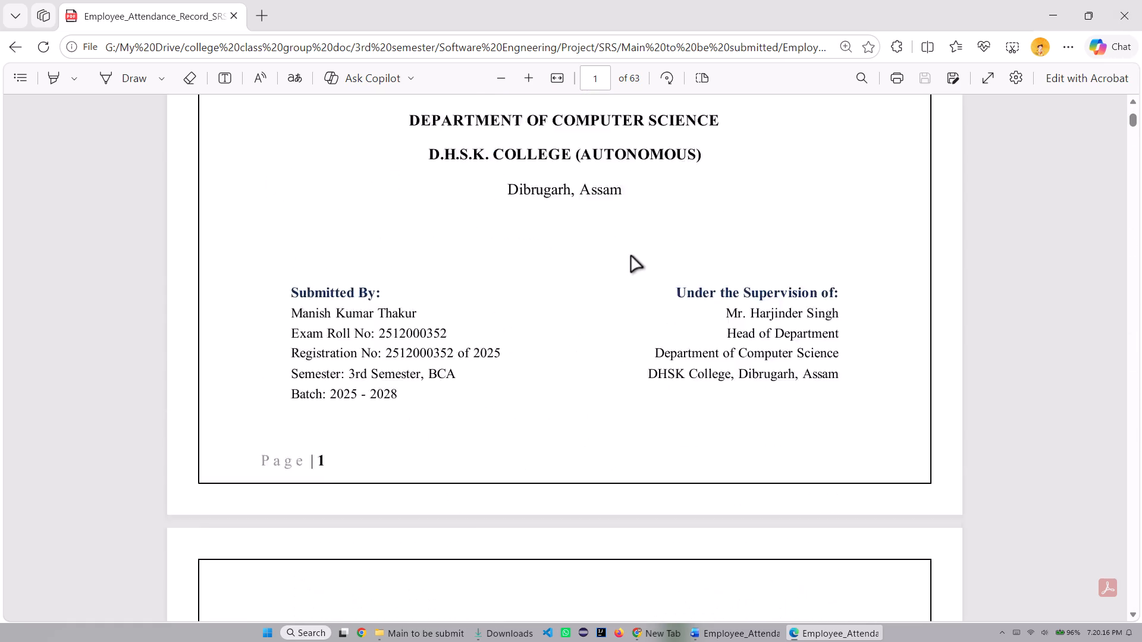
scroll(630, 262, down, 8)
scroll(614, 260, down, 20)
scroll(614, 260, down, 16)
scroll(604, 251, down, 14)
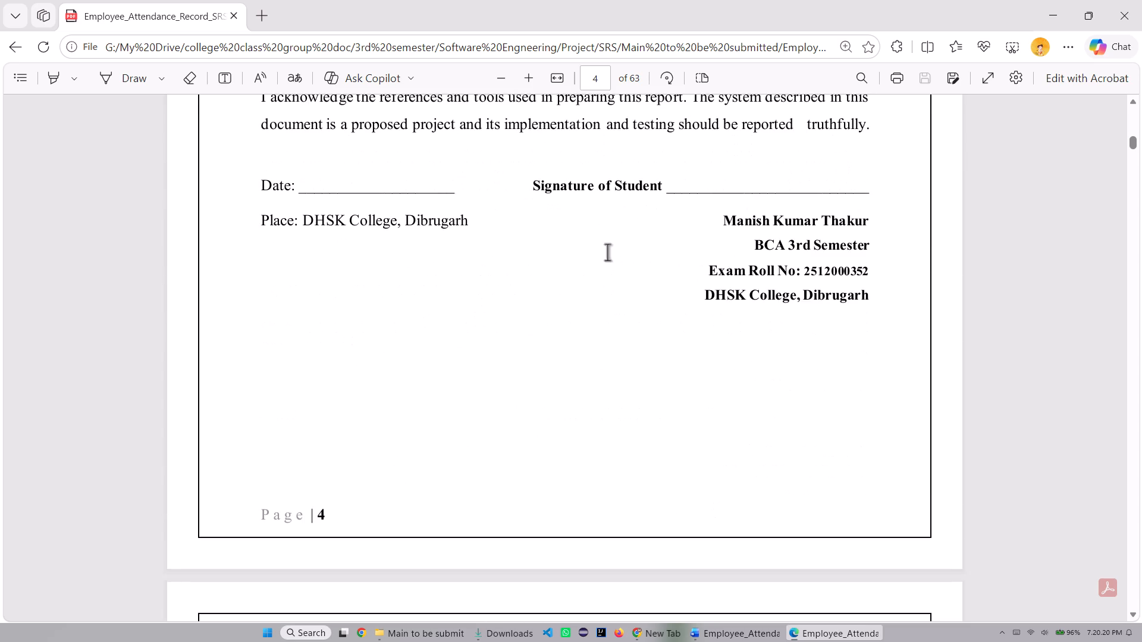
scroll(657, 247, down, 14)
scroll(663, 250, down, 15)
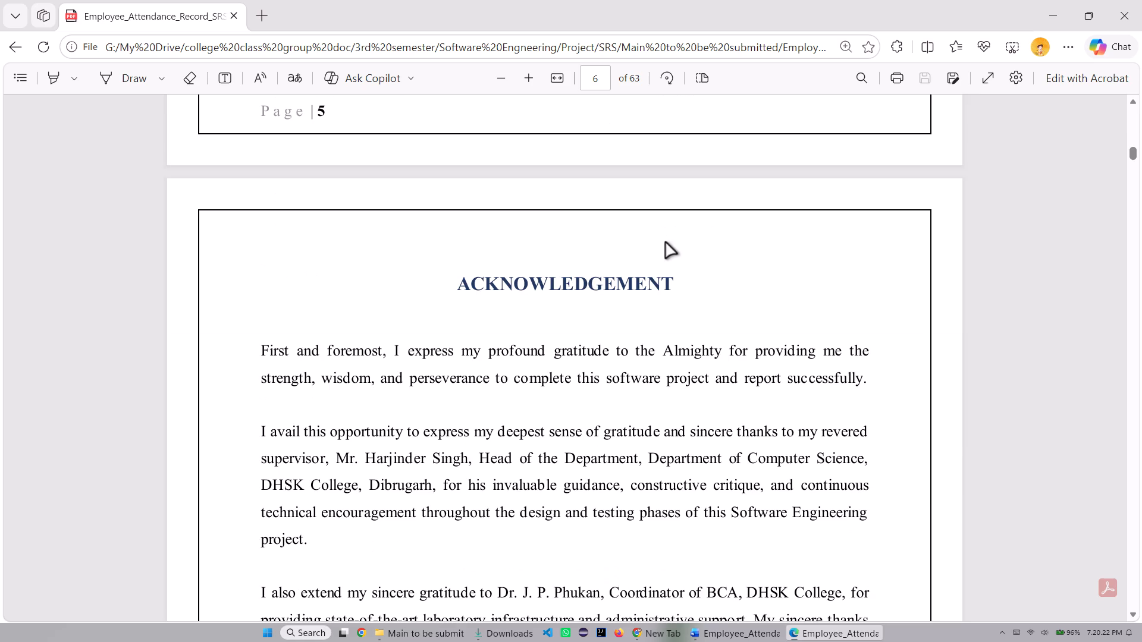
scroll(666, 243, down, 15)
scroll(666, 241, down, 20)
scroll(666, 241, down, 5)
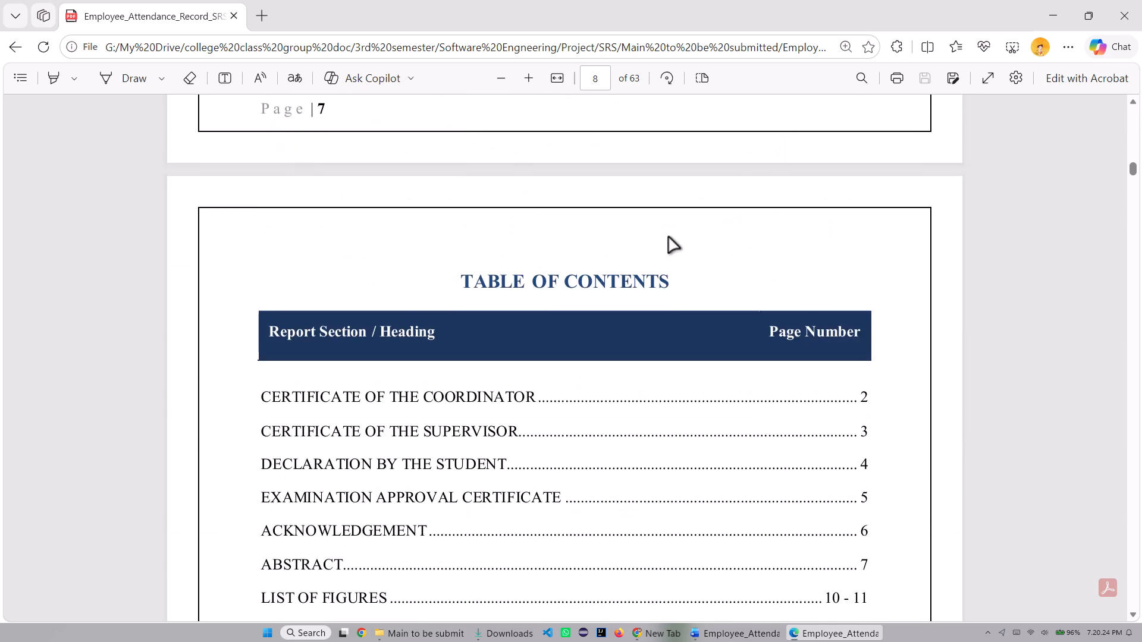
scroll(669, 237, down, 14)
scroll(669, 245, down, 20)
scroll(669, 245, down, 7)
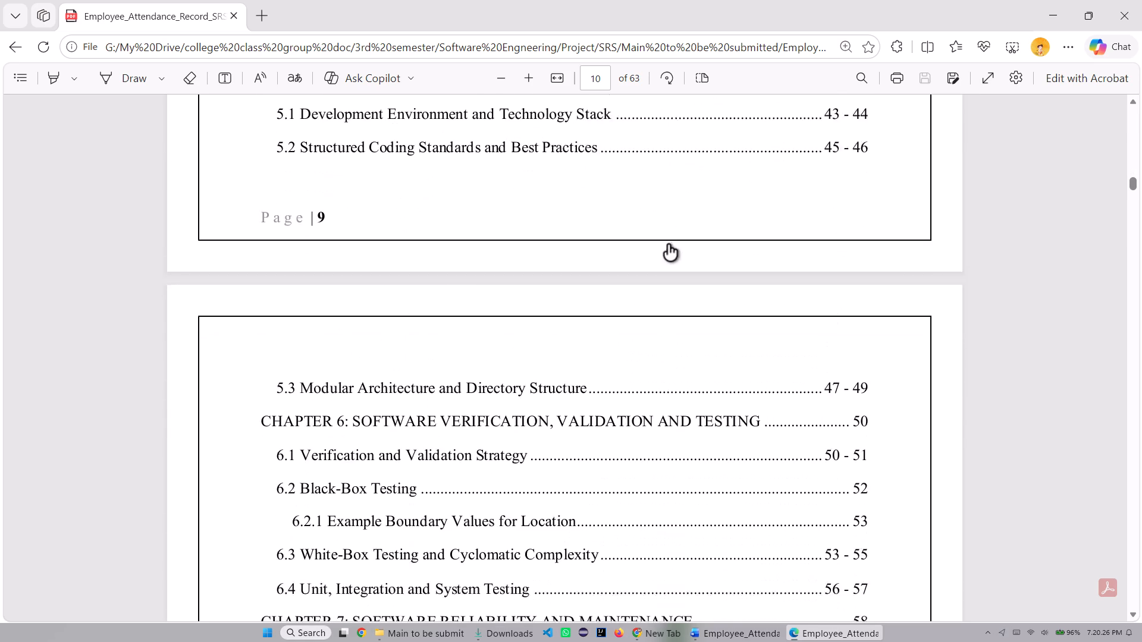
Examine the borders and shading of the List of Figures and List of Tables on pages 10 to 12 of the PDF.
scroll(669, 245, down, 18)
scroll(672, 237, up, 5)
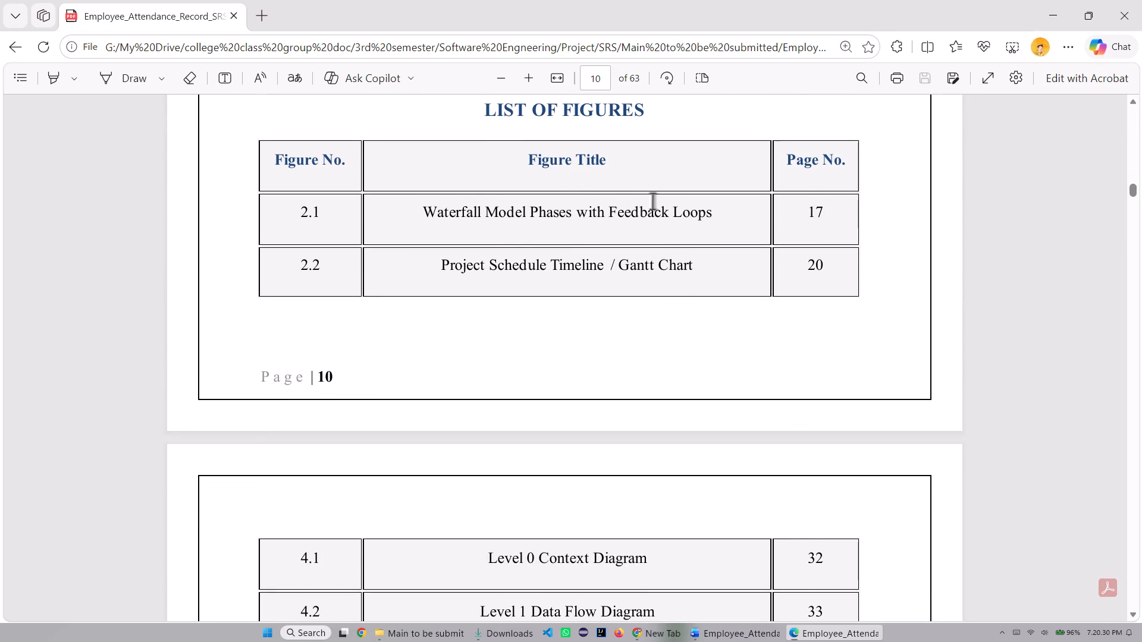
scroll(499, 257, down, 6)
scroll(667, 197, down, 5)
scroll(810, 200, down, 6)
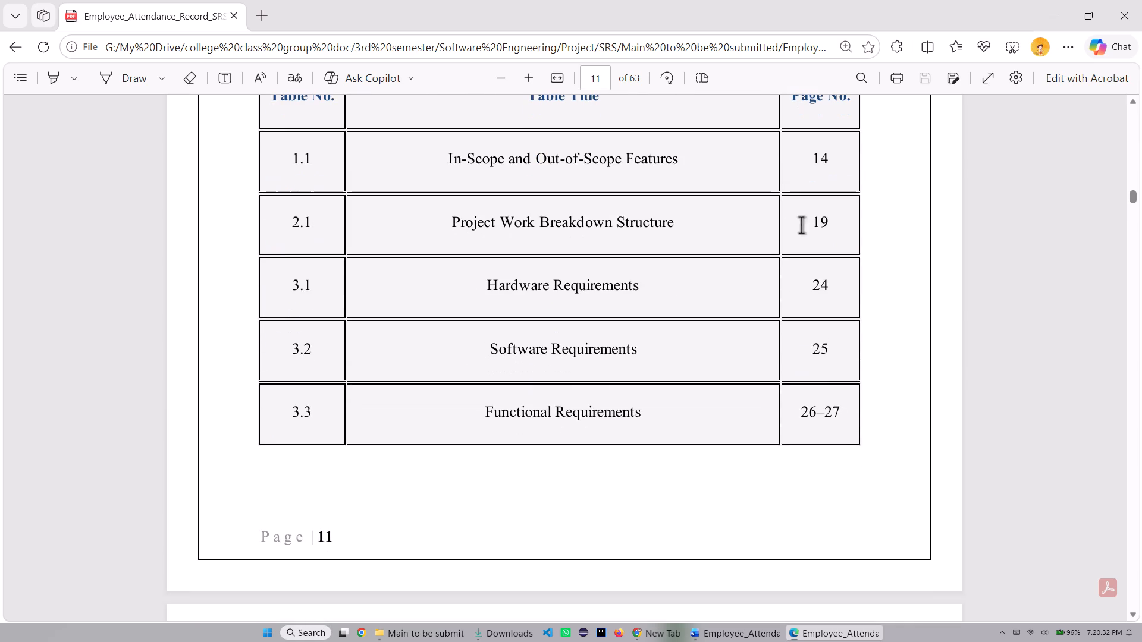
scroll(471, 266, down, 8)
scroll(620, 244, down, 14)
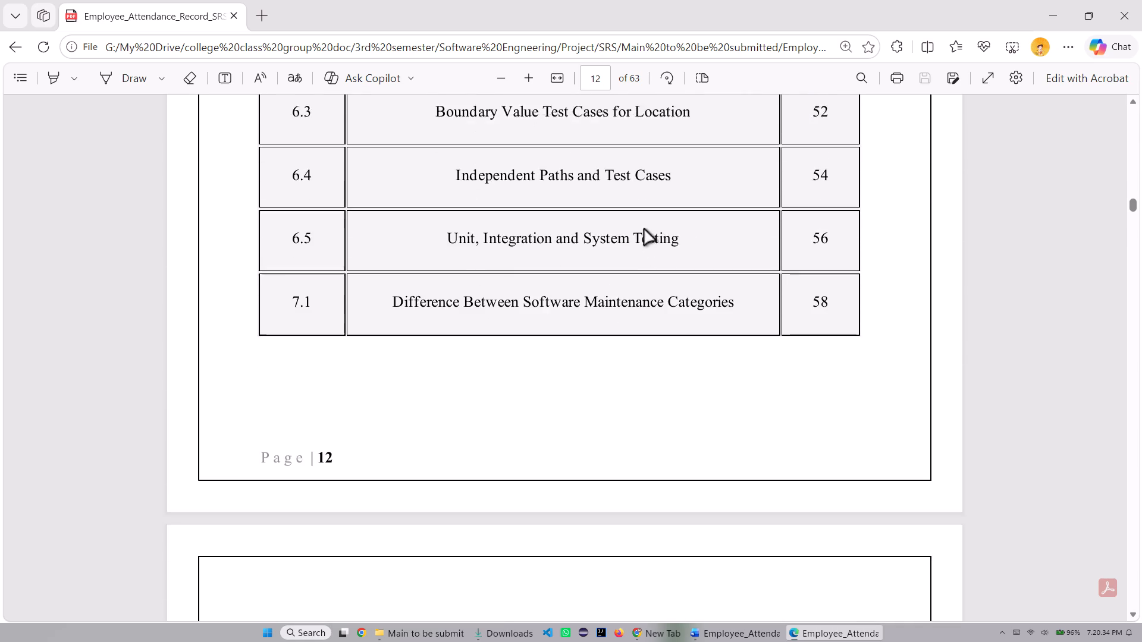
scroll(646, 221, down, 7)
scroll(648, 213, up, 8)
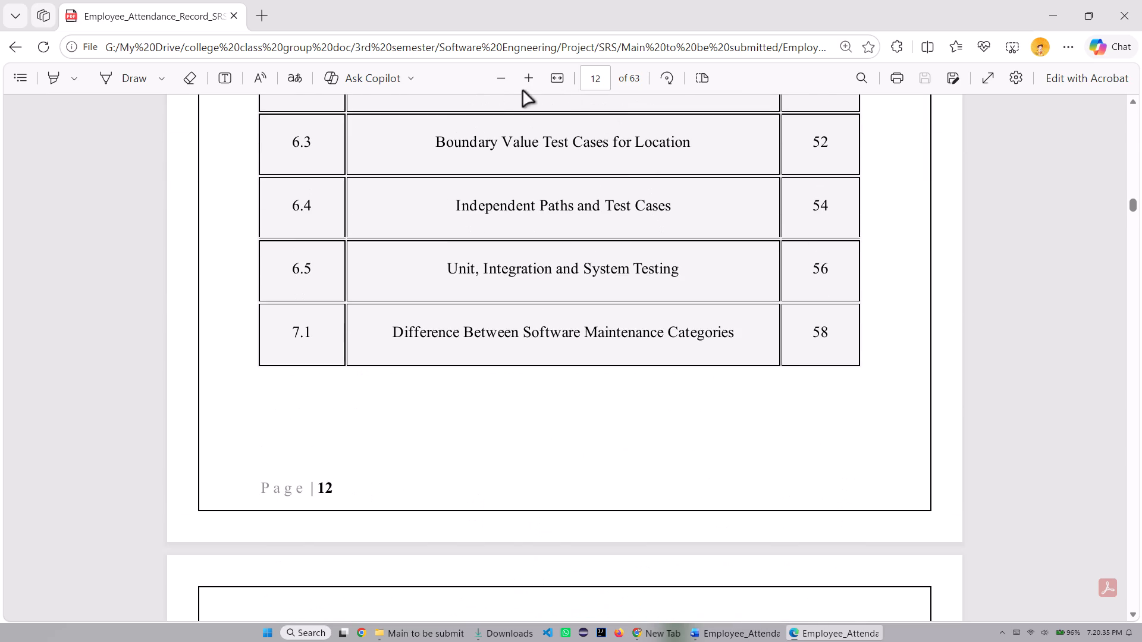
Compare how the List of Tables borders on pages 11 and 12 render at different magnifications.
triple_click(509, 83)
click(509, 83)
click(509, 83)
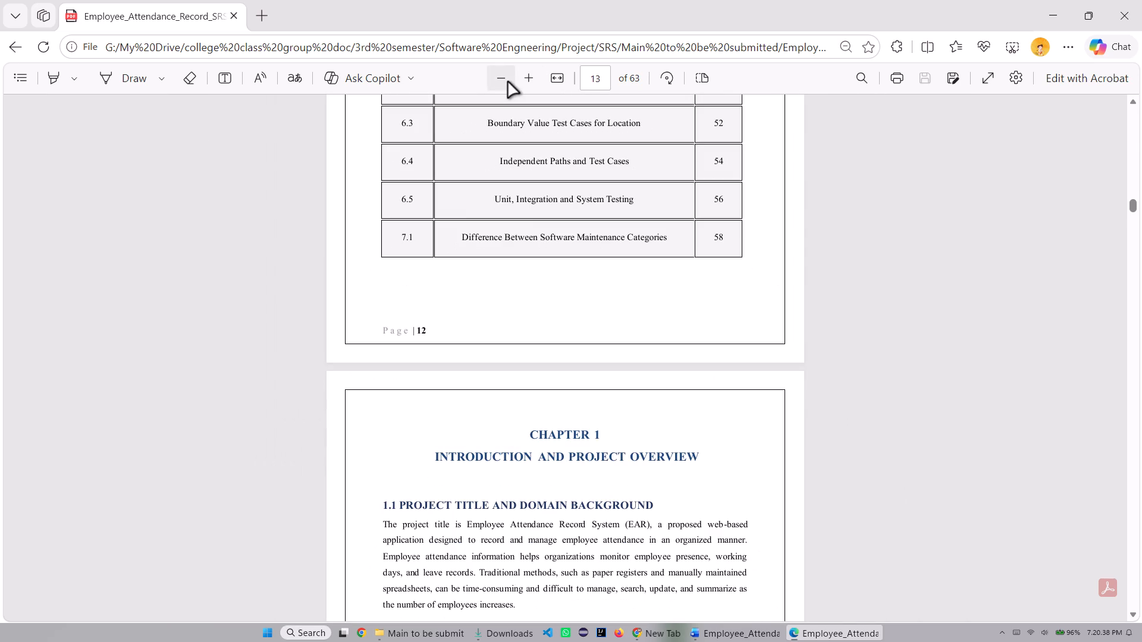
scroll(559, 292, up, 1)
click(498, 84)
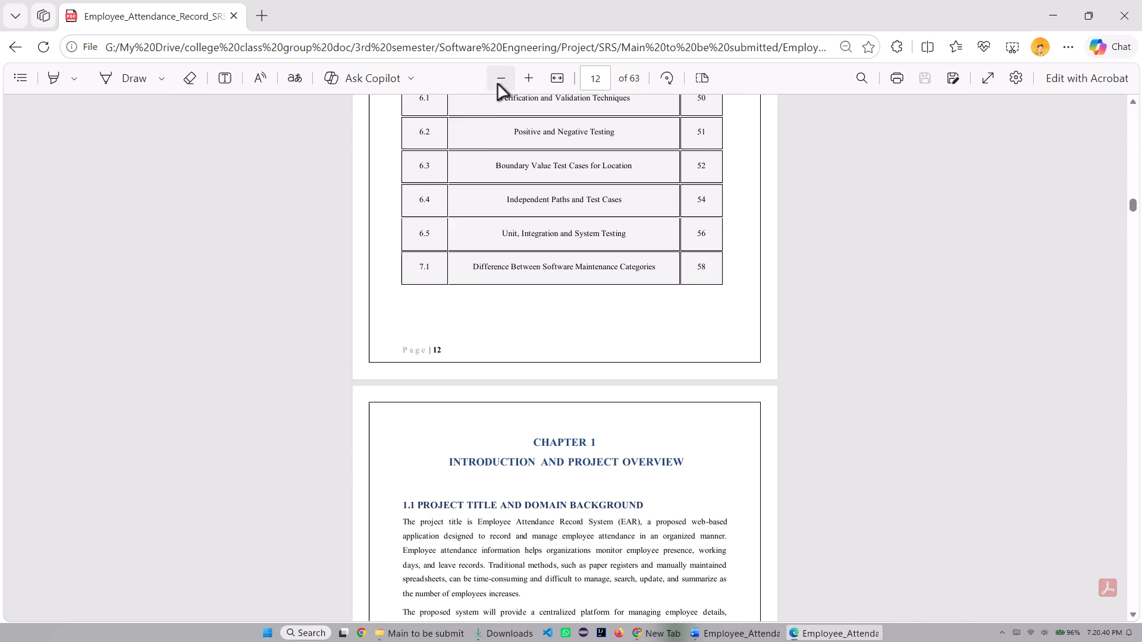
scroll(564, 226, up, 9)
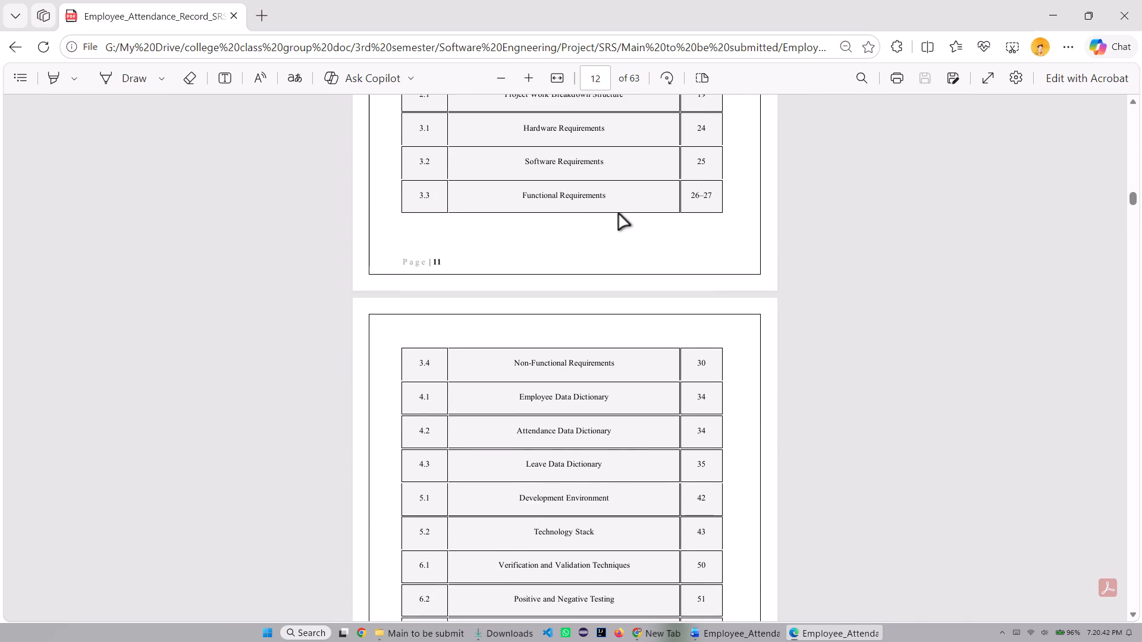
click(498, 79)
click(525, 83)
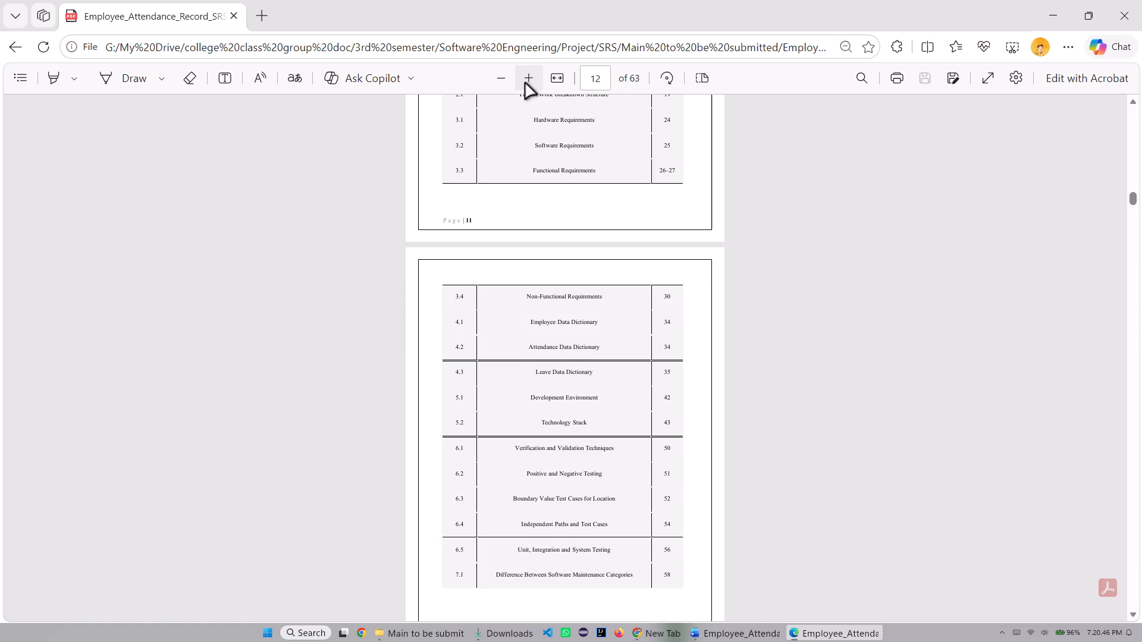
click(525, 83)
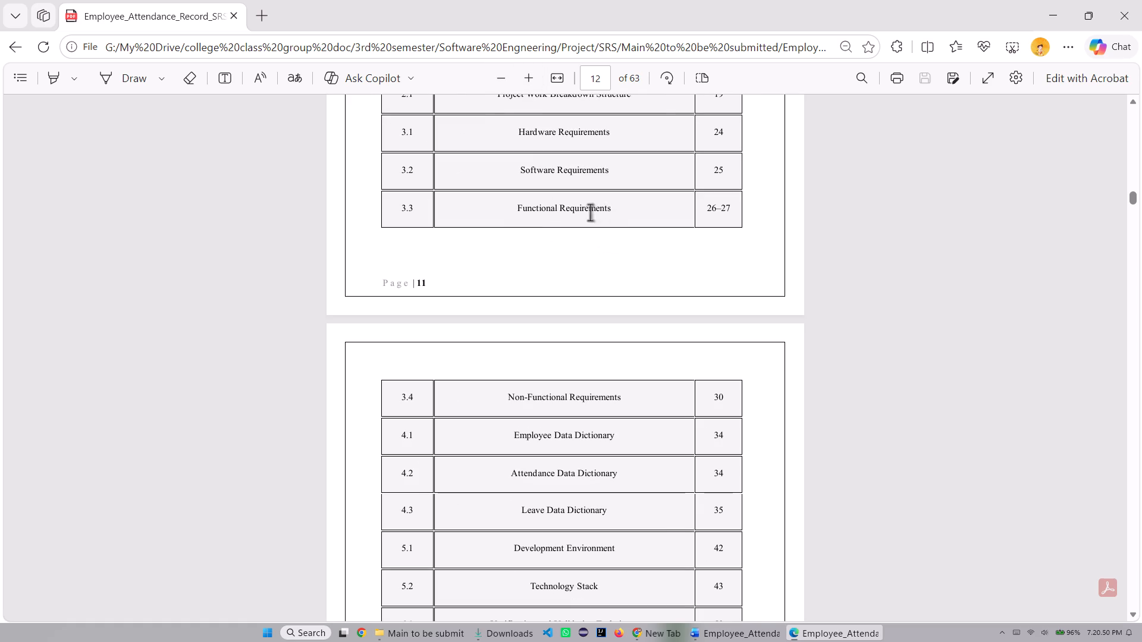
scroll(576, 219, up, 7)
click(500, 83)
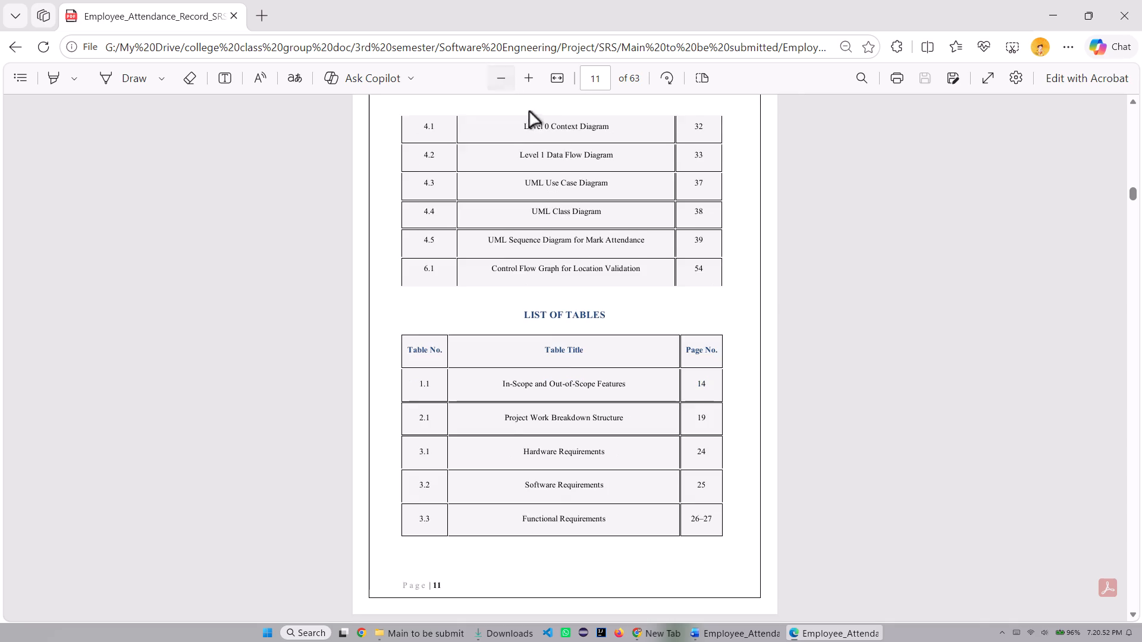
Review the layout of Chapter 1, Introduction and Project Overview, on pages 13 to 16 of the PDF.
scroll(570, 196, down, 13)
scroll(613, 212, down, 11)
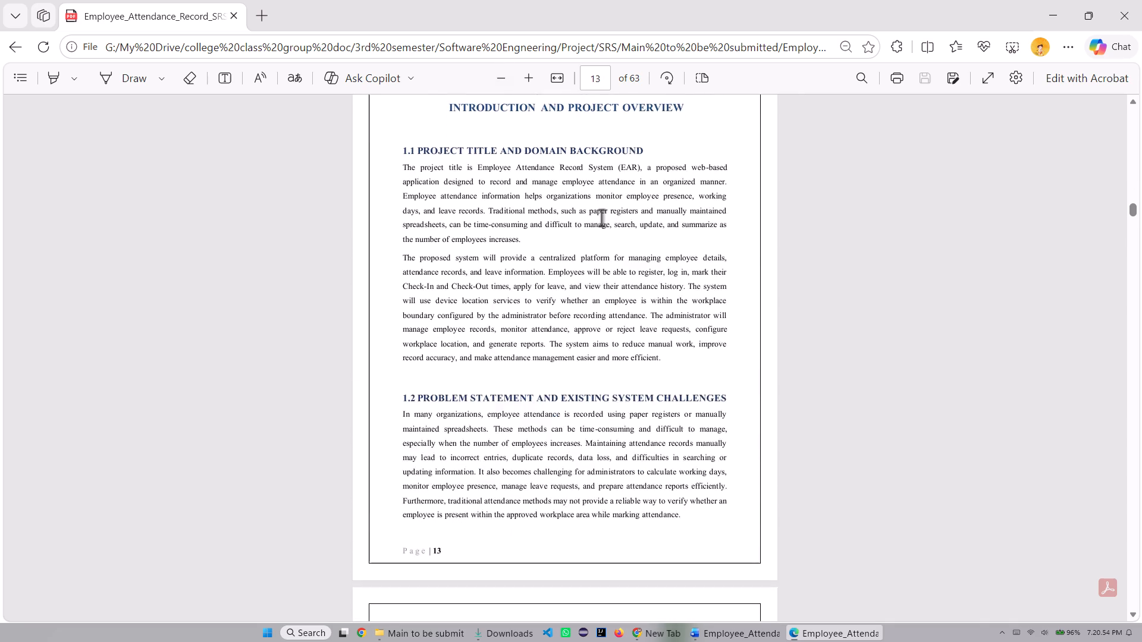
scroll(601, 218, up, 12)
scroll(696, 256, down, 8)
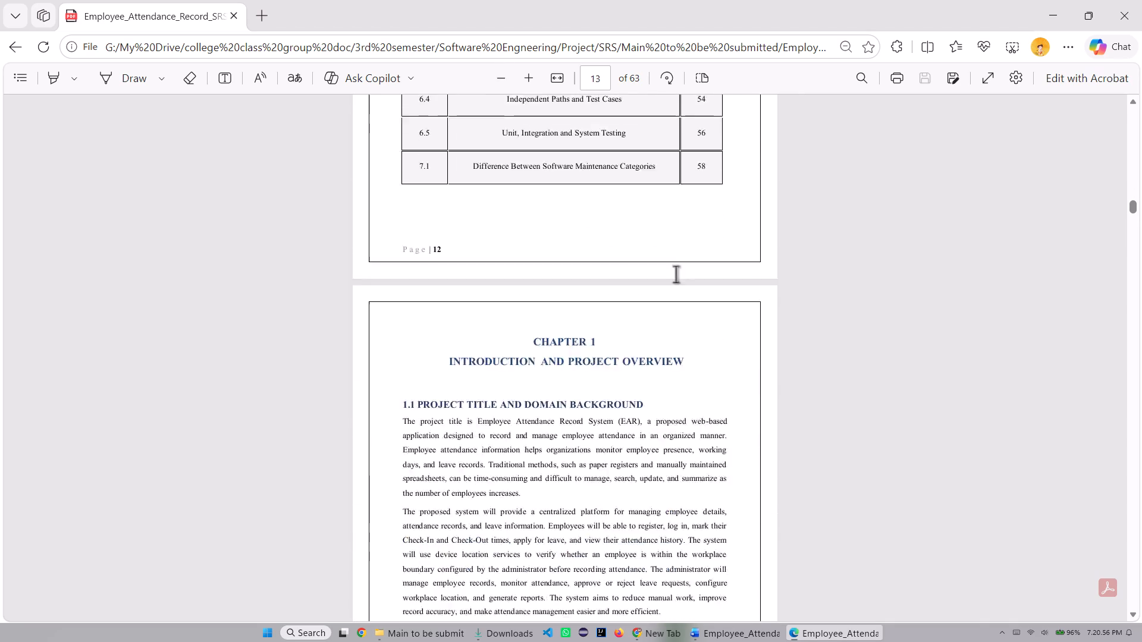
scroll(610, 235, down, 19)
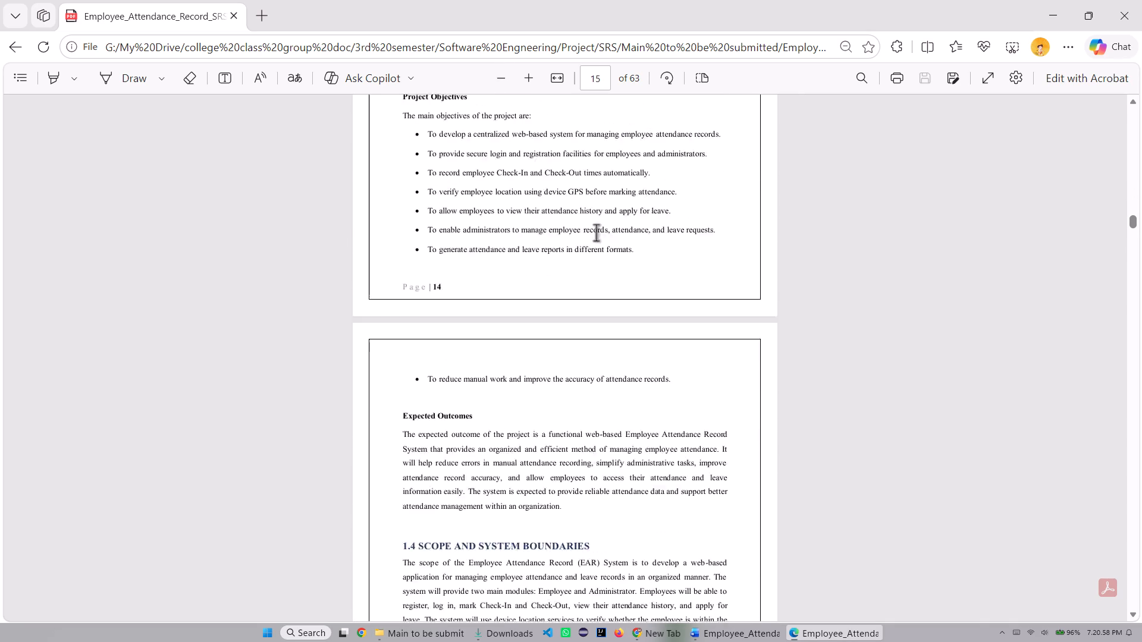
scroll(596, 232, down, 20)
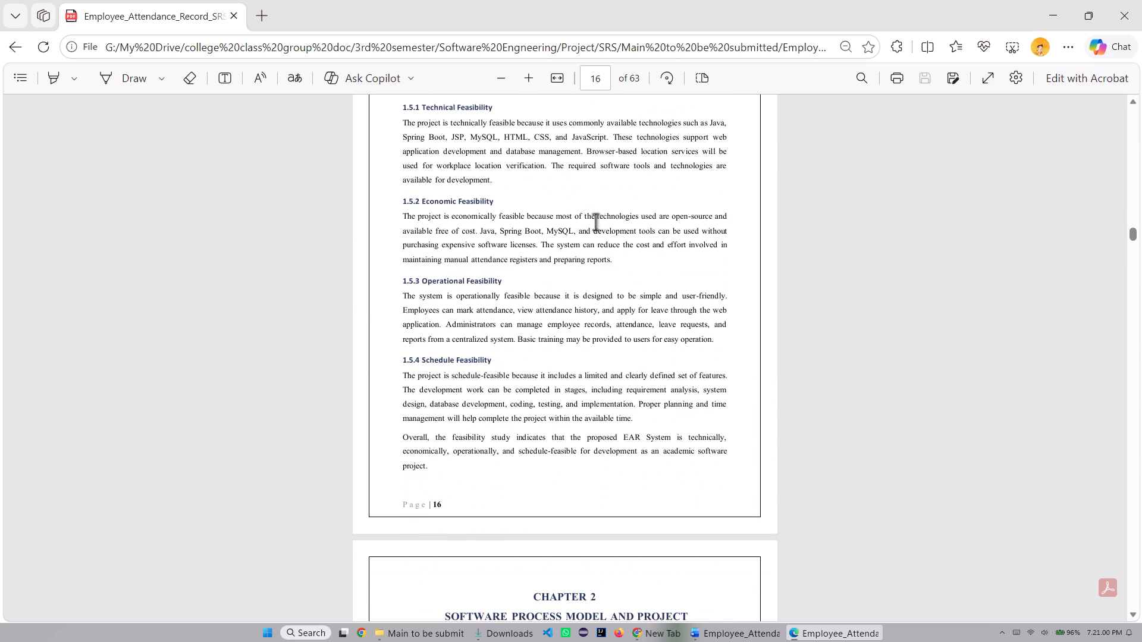
Review the PDF from Chapter 2 through the Gantt chart to section 3.1.4, Assumptions and Dependencies, on page 24.
scroll(595, 222, down, 16)
scroll(568, 231, down, 6)
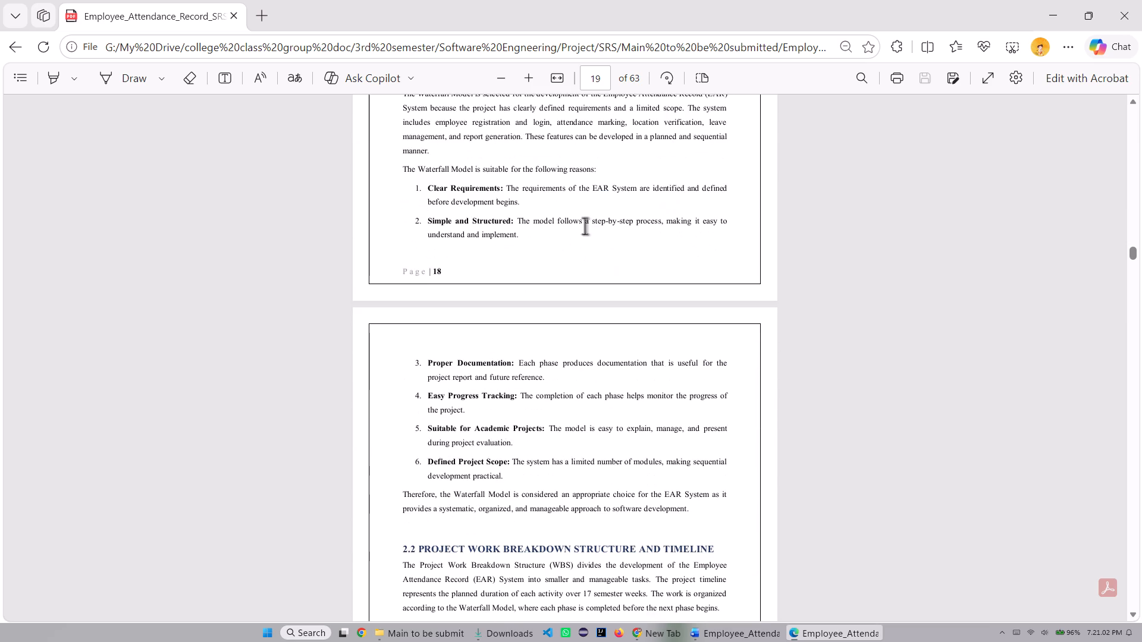
scroll(614, 215, down, 16)
scroll(601, 259, down, 15)
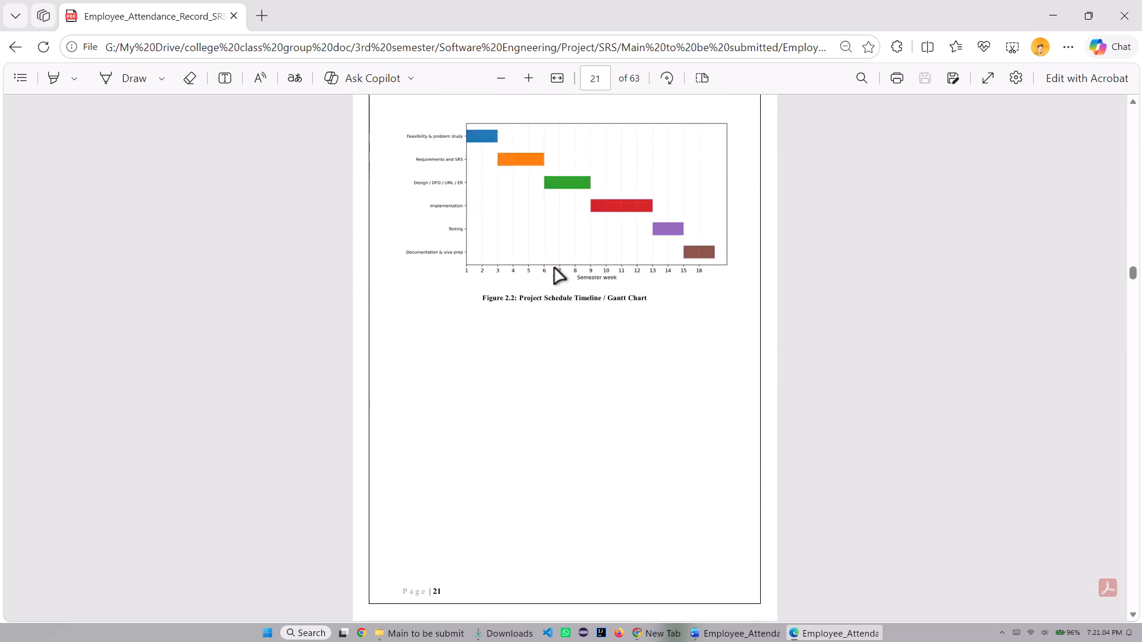
scroll(555, 244, down, 16)
scroll(575, 245, down, 14)
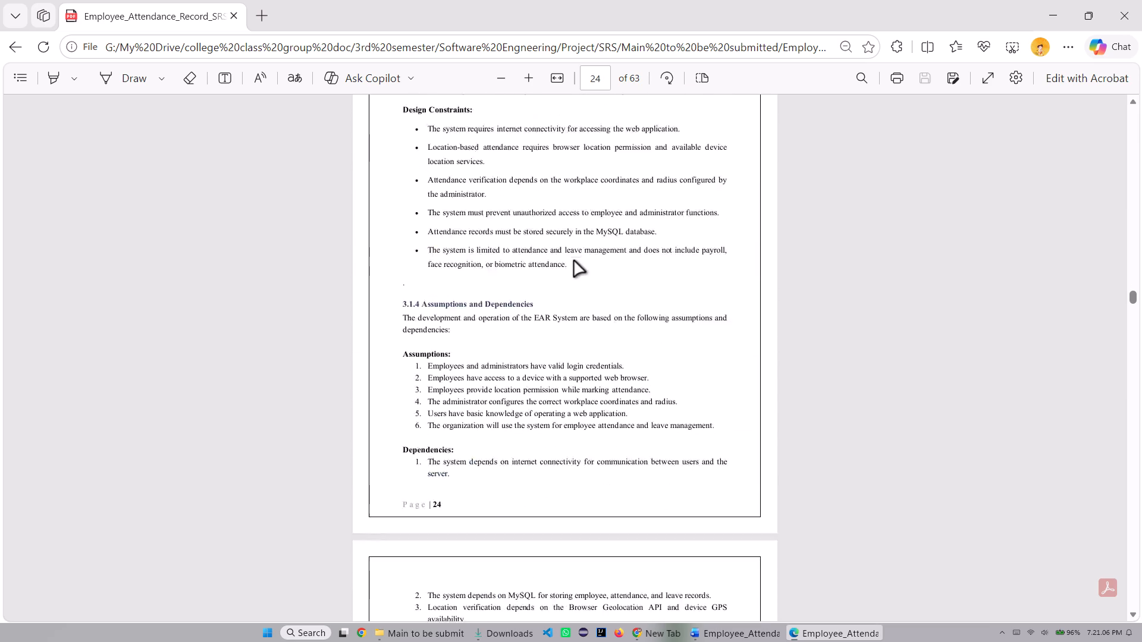
Examine the software, functional and non-functional requirements tables in Chapter 3, continuing to the start of Chapter 4 on page 33.
scroll(574, 235, down, 19)
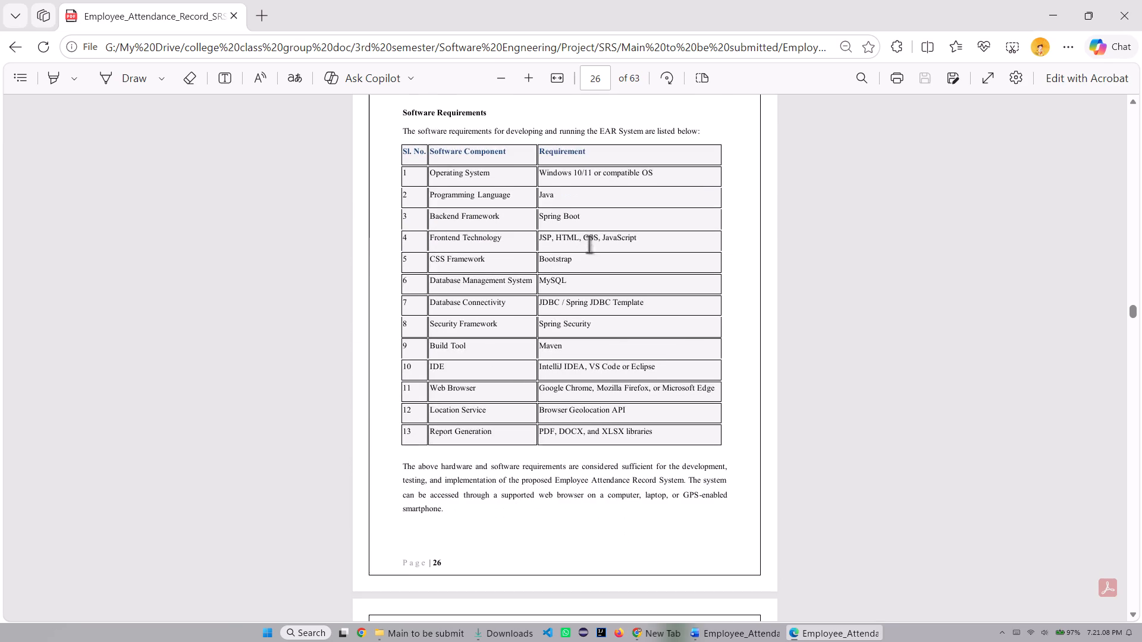
scroll(599, 225, down, 9)
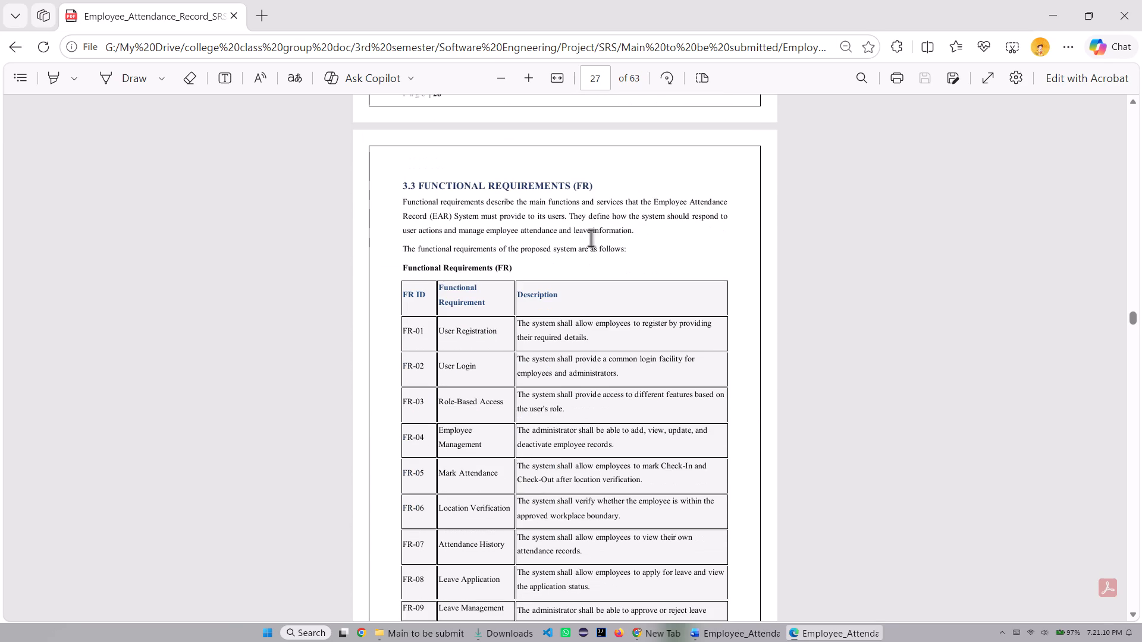
scroll(595, 231, down, 13)
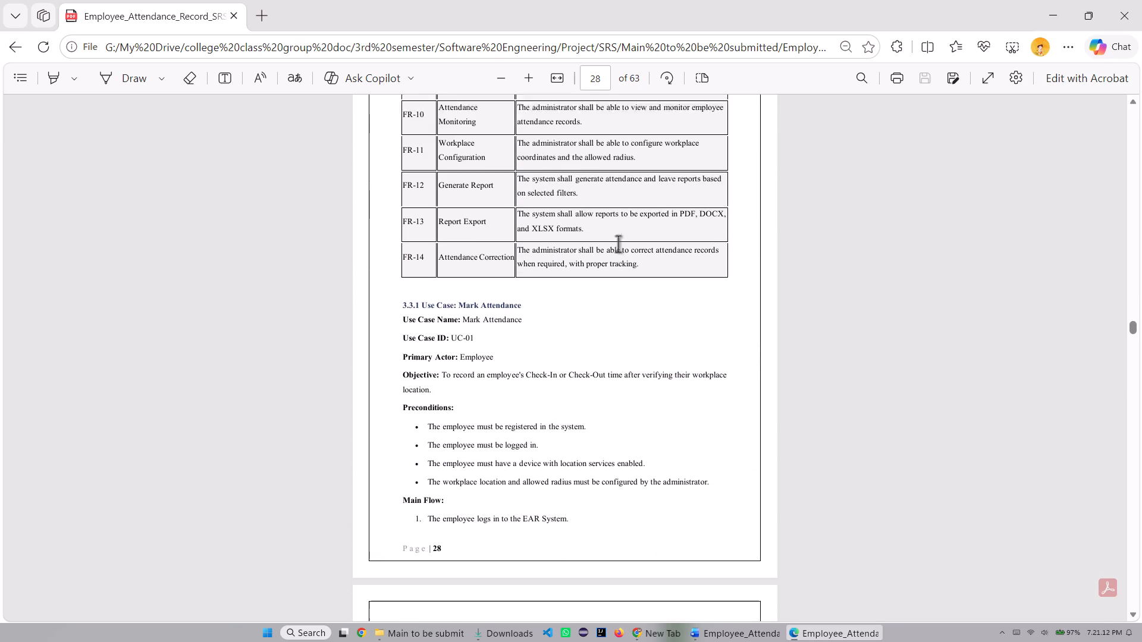
scroll(625, 232, down, 15)
scroll(585, 257, down, 8)
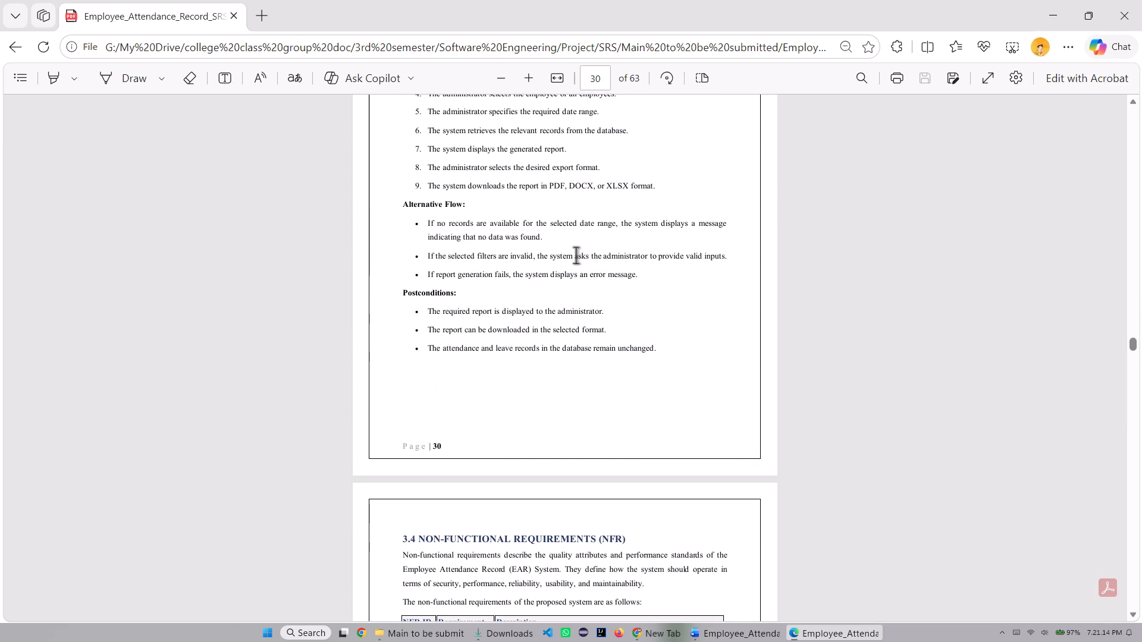
scroll(590, 236, down, 16)
scroll(587, 252, down, 15)
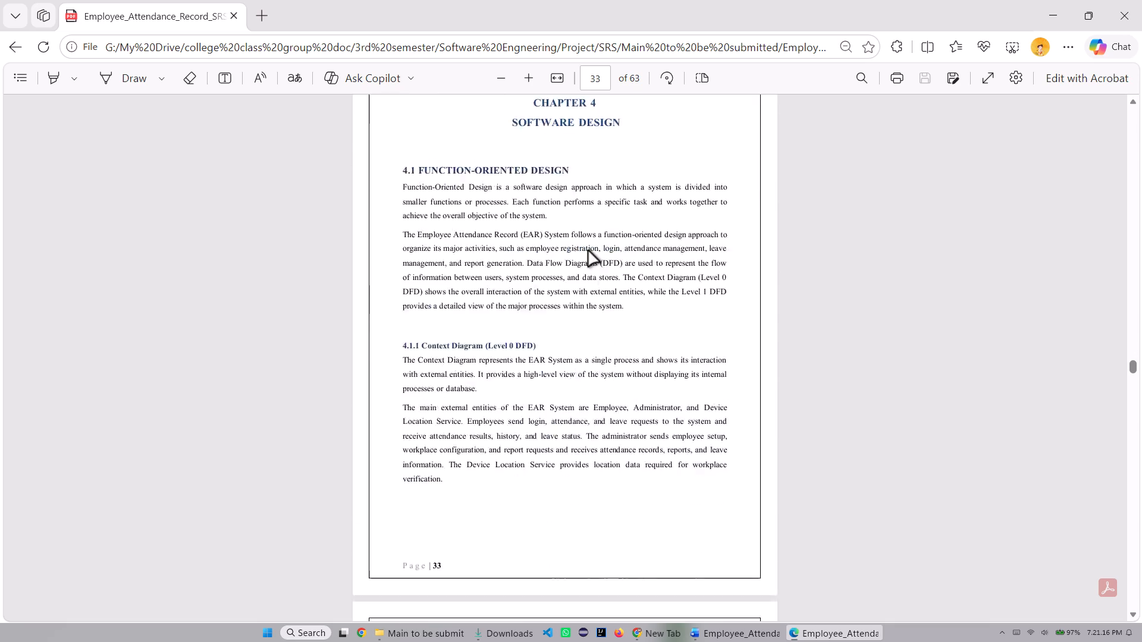
Review Chapter 4, Software Design, from page 33 through the data dictionary tables and UML diagrams to the Development Environment table on page 43.
scroll(592, 244, down, 17)
scroll(603, 255, down, 13)
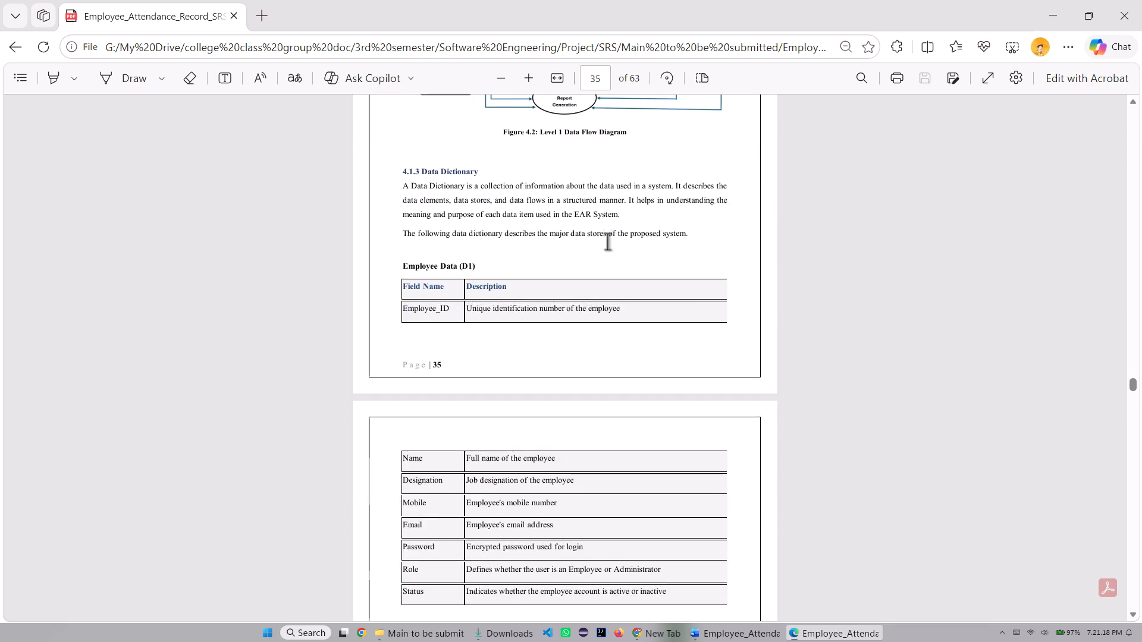
scroll(607, 241, down, 20)
scroll(606, 243, down, 15)
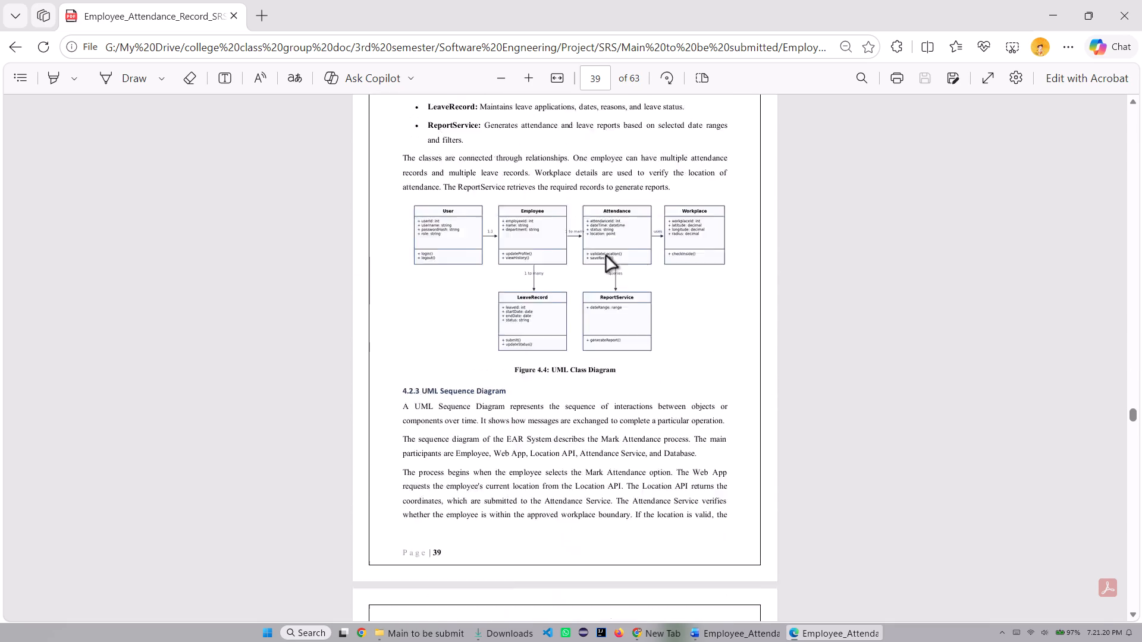
scroll(606, 256, down, 19)
scroll(601, 260, down, 16)
scroll(604, 257, down, 7)
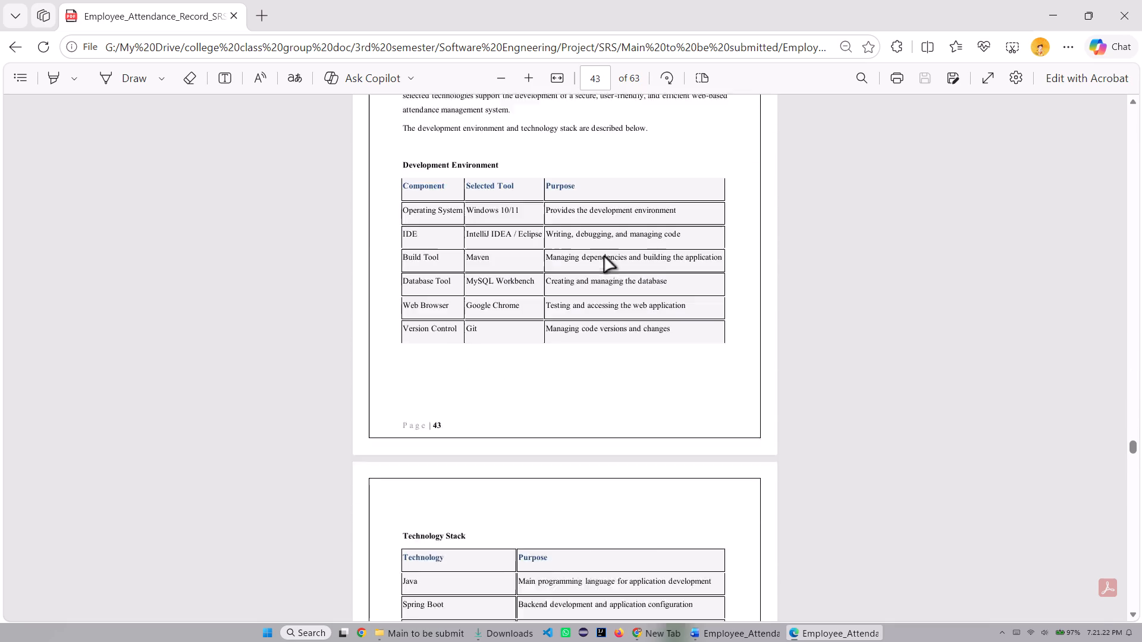
Review the PDF from the Technology Stack table through the coding standards and verification techniques to section 6.2.1 on page 53.
scroll(604, 257, down, 18)
scroll(606, 248, down, 18)
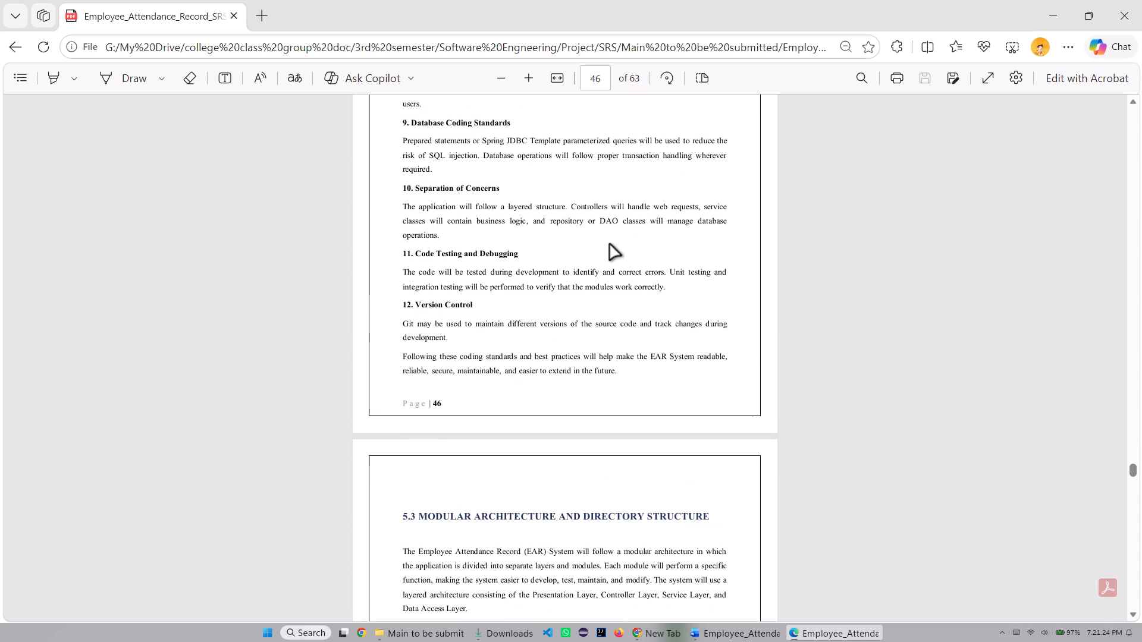
scroll(610, 244, down, 20)
scroll(610, 244, down, 12)
scroll(604, 296, down, 8)
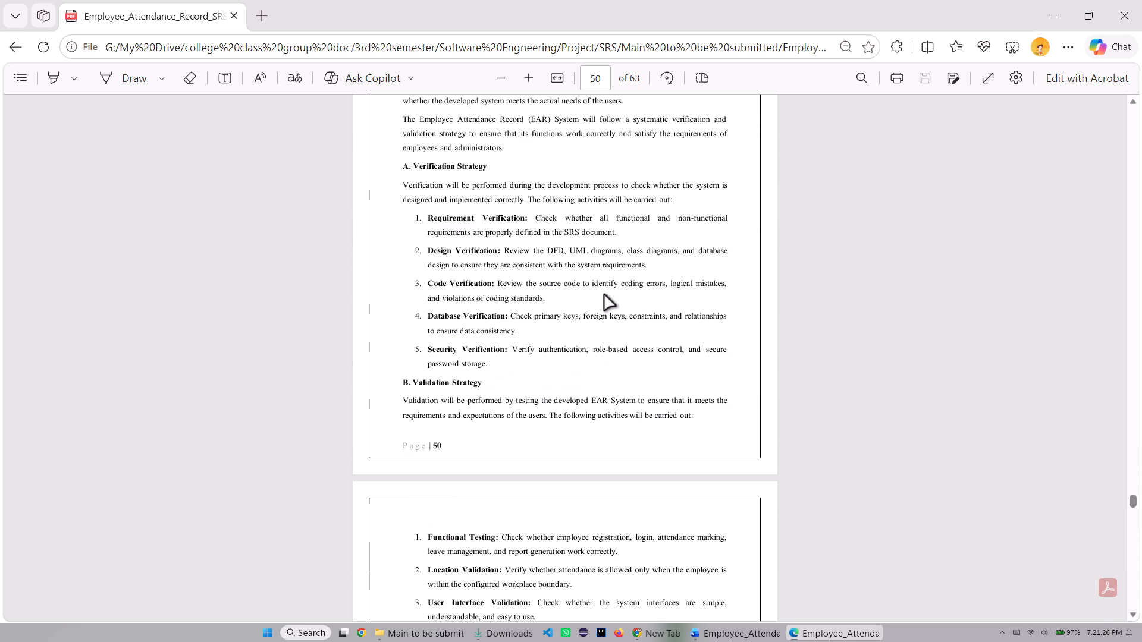
scroll(605, 291, down, 17)
scroll(605, 294, up, 9)
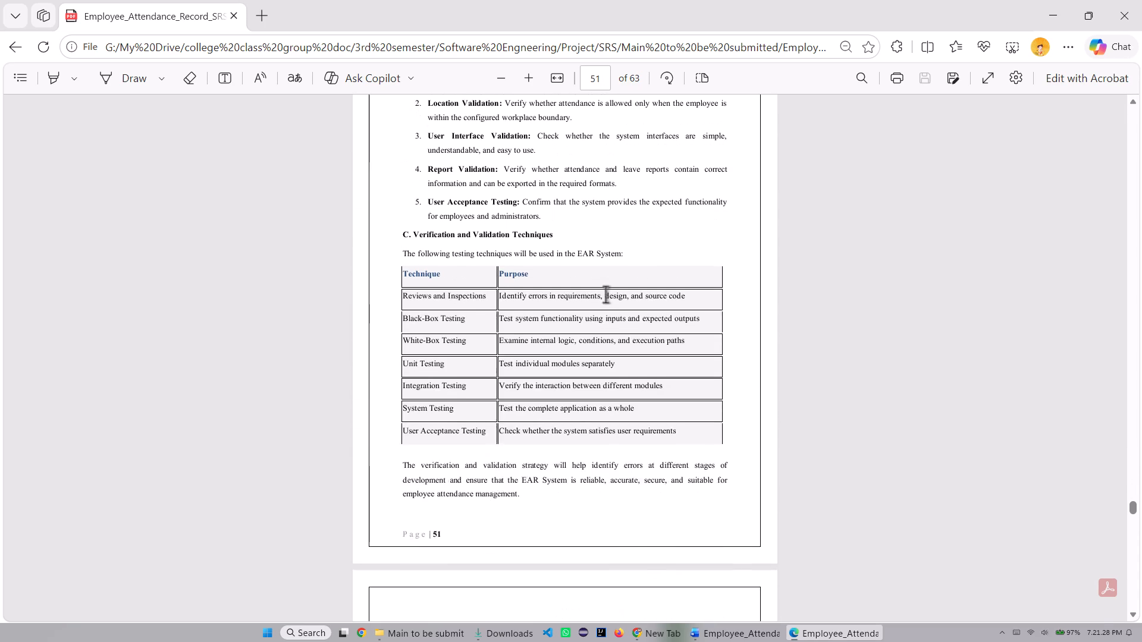
scroll(516, 361, down, 8)
scroll(633, 283, down, 8)
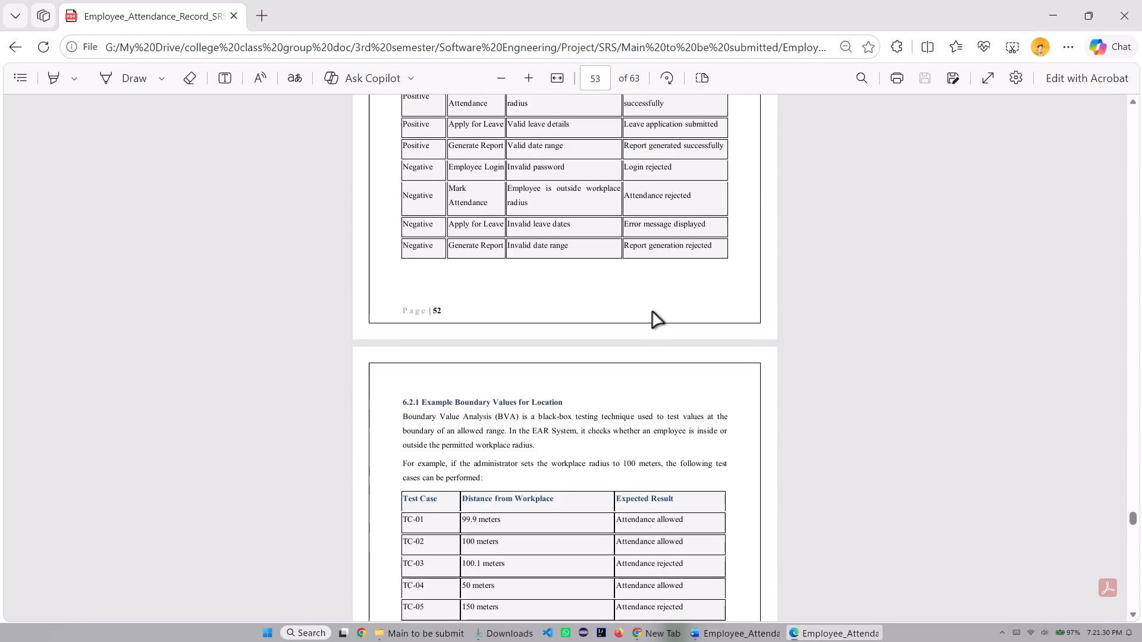
Examine the boundary value and independent path tables, the control flow graph and the maintenance categories table, up to page 59.
scroll(526, 296, down, 8)
scroll(630, 225, down, 18)
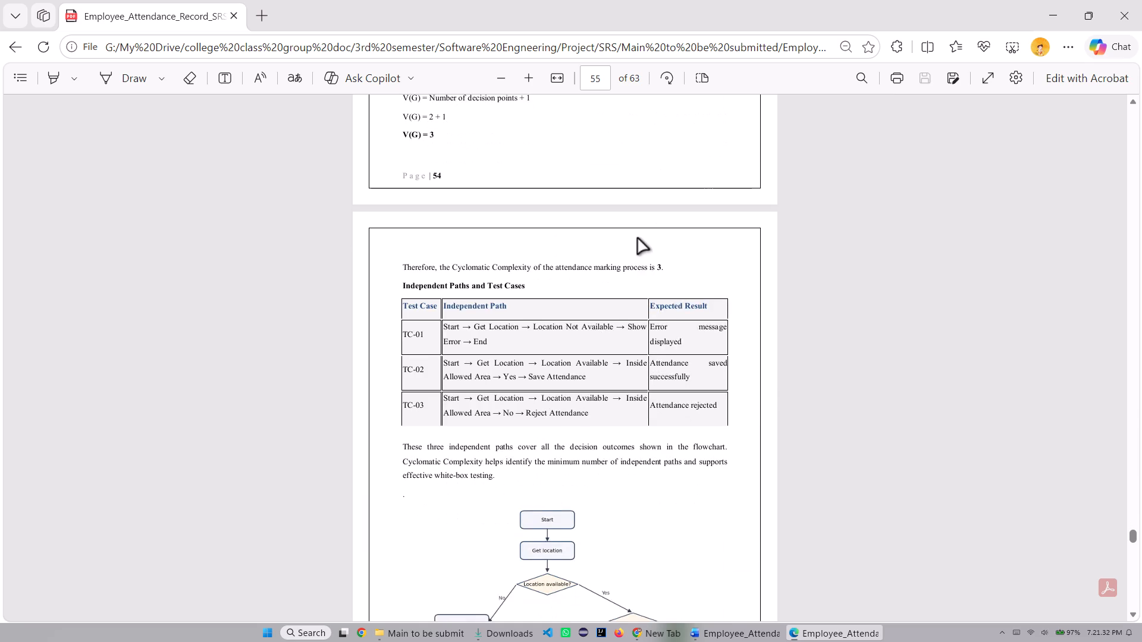
scroll(638, 238, down, 5)
scroll(638, 240, up, 6)
scroll(456, 336, down, 7)
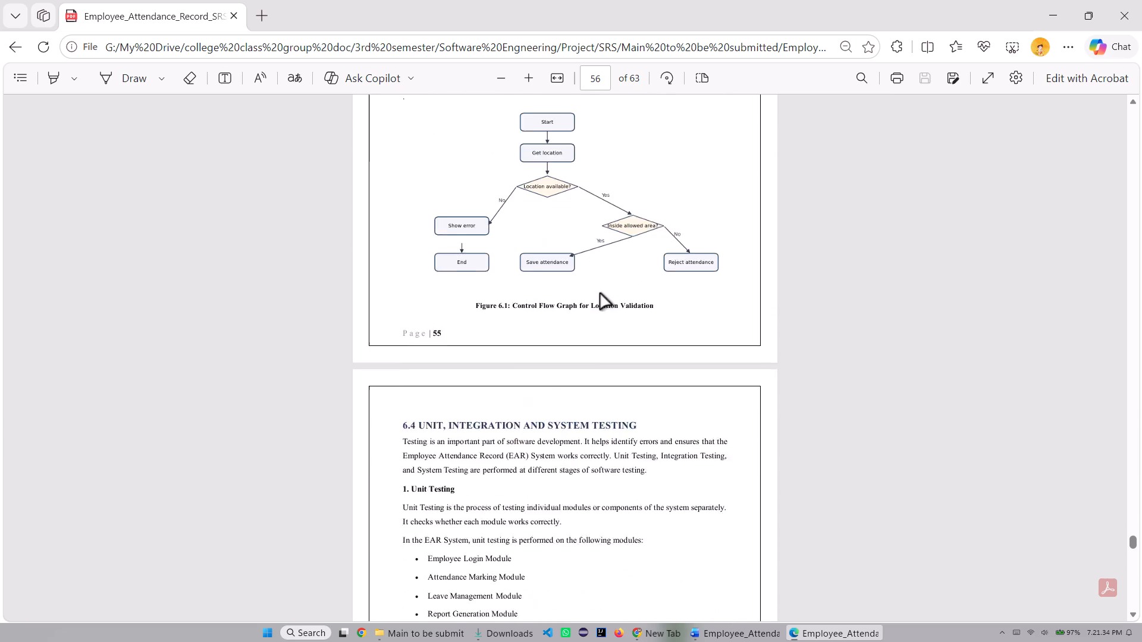
scroll(600, 294, down, 16)
scroll(588, 294, down, 15)
scroll(589, 313, down, 8)
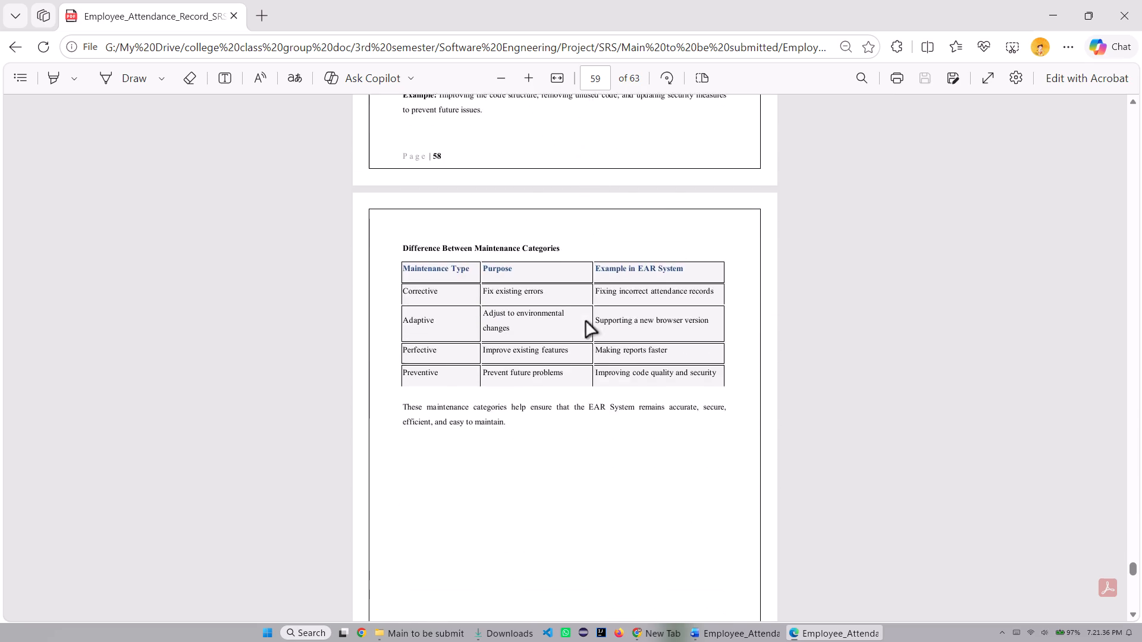
Check the closing pages of the PDF, including References / Bibliography and the Appendices on page 63.
scroll(579, 322, down, 14)
scroll(557, 317, down, 16)
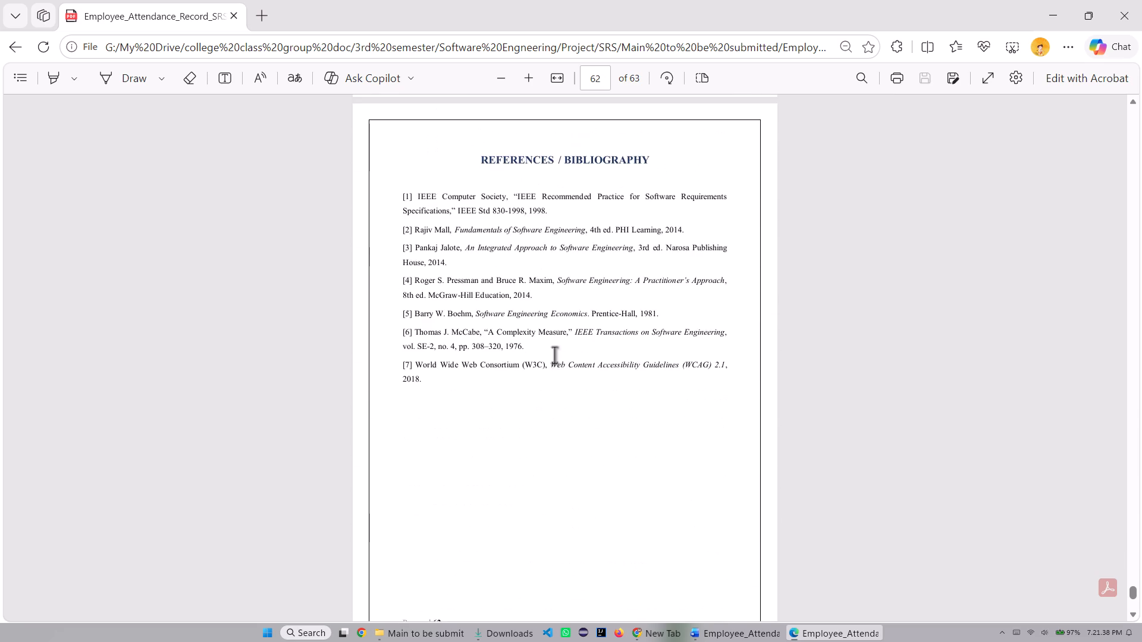
scroll(560, 335, down, 15)
scroll(570, 342, down, 8)
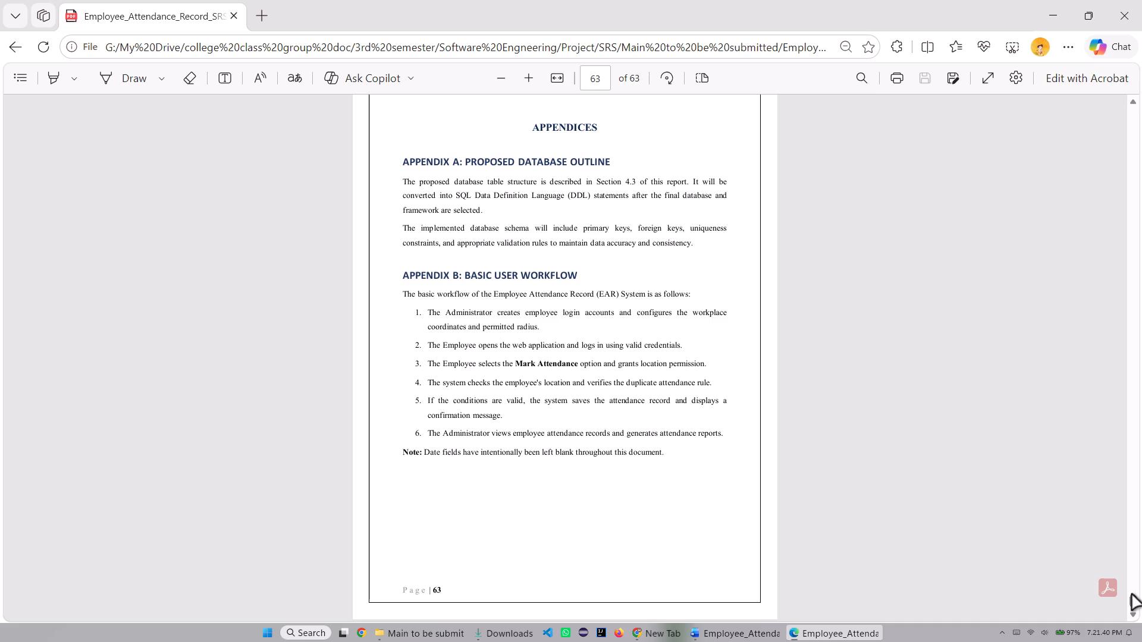
Return to the start of the PDF and review the front matter from the supervisor's certificate to the List of Figures on page 10.
drag(1131, 596, 1104, 119)
scroll(464, 257, down, 8)
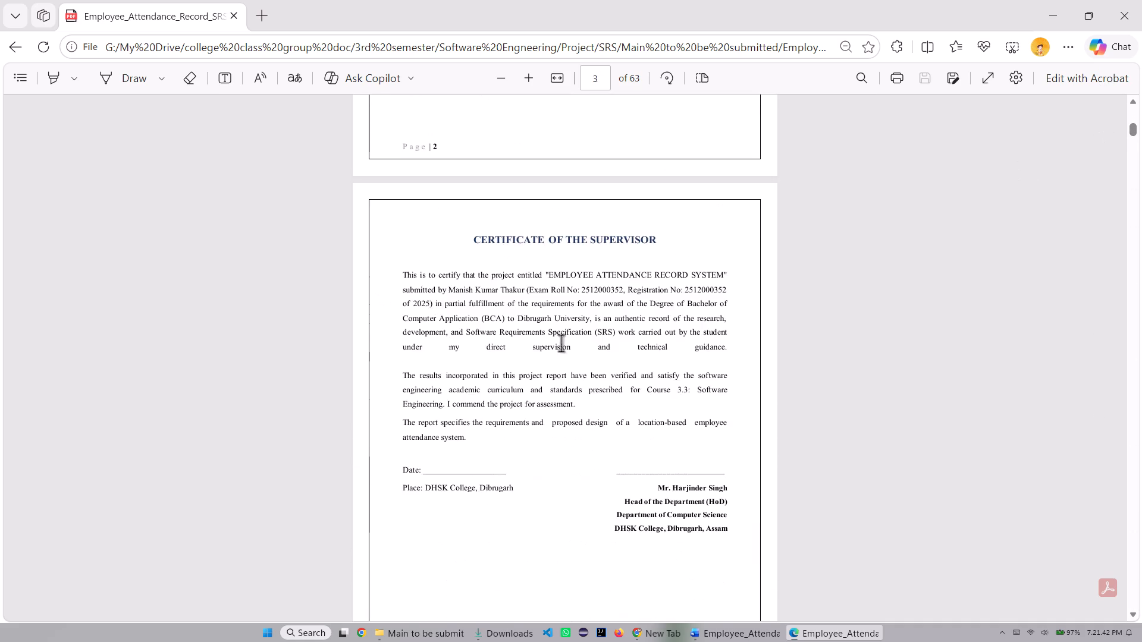
scroll(687, 398, down, 17)
scroll(601, 304, down, 16)
scroll(597, 257, down, 9)
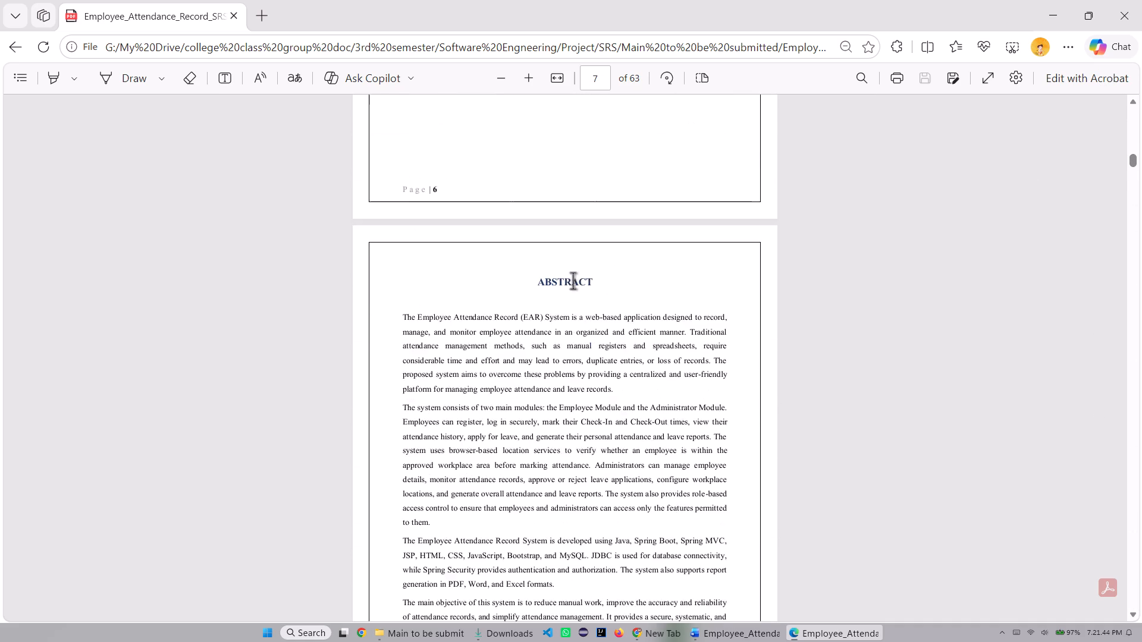
scroll(573, 281, down, 14)
scroll(553, 260, down, 16)
scroll(554, 238, down, 8)
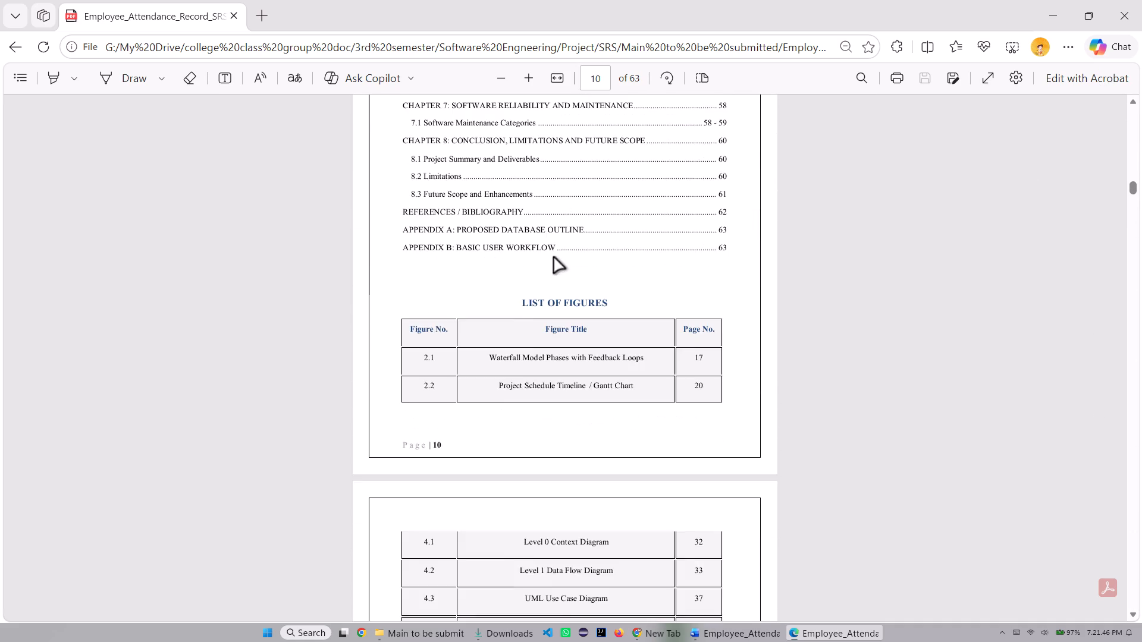
Examine the entries and borders of the List of Figures and List of Tables on pages 10 to 12.
scroll(554, 245, down, 7)
scroll(554, 245, up, 6)
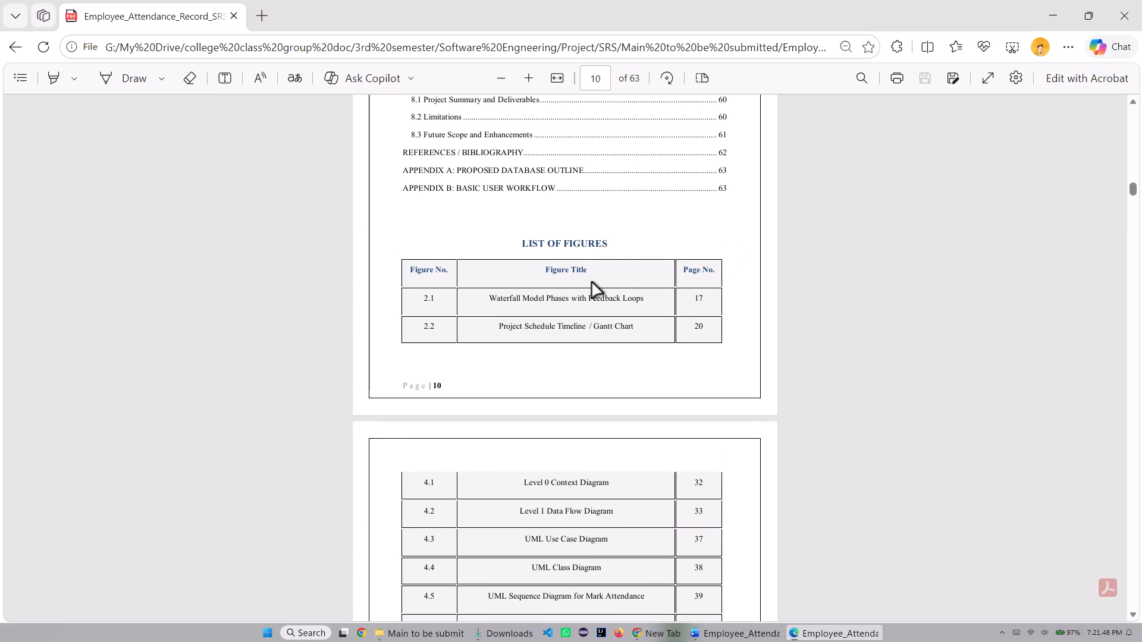
scroll(482, 297, down, 6)
scroll(537, 272, down, 5)
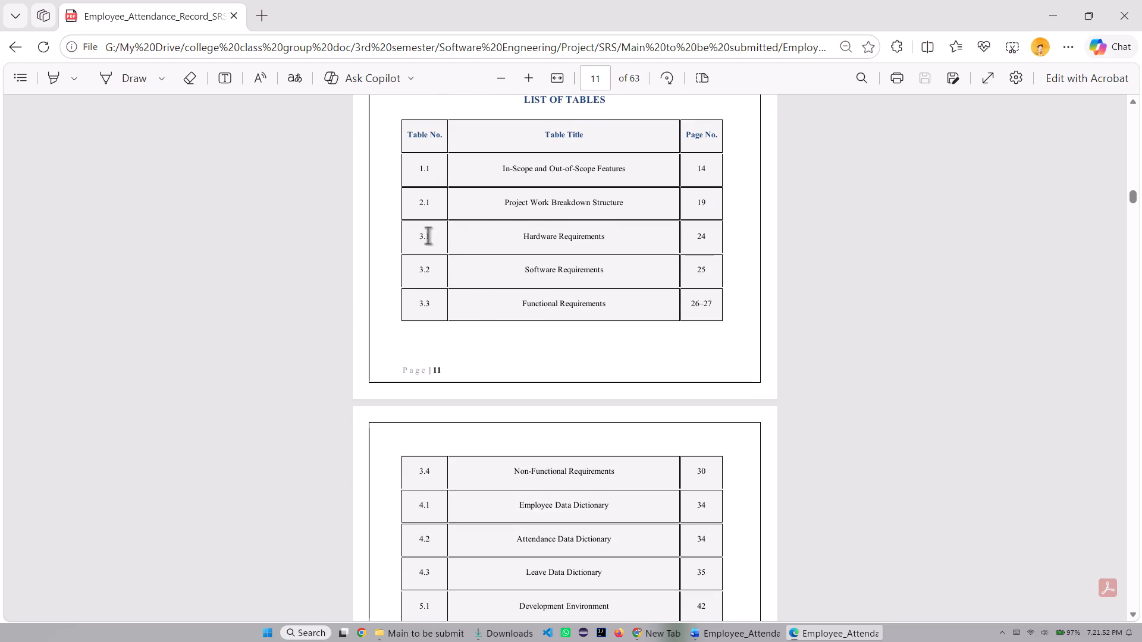
scroll(472, 300, down, 6)
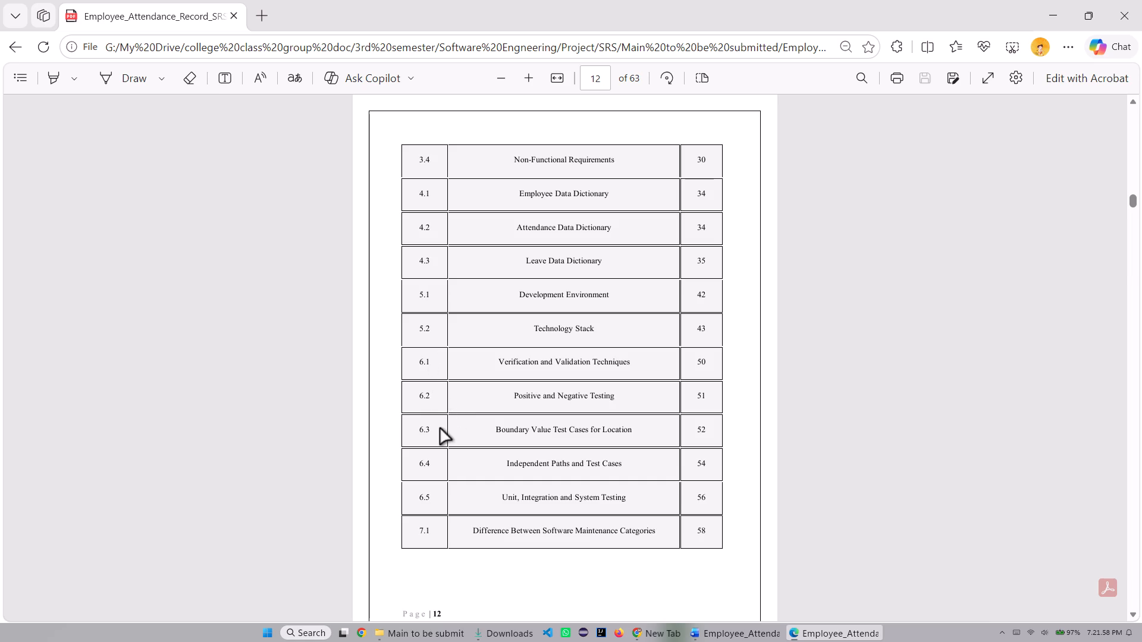
scroll(637, 512, down, 2)
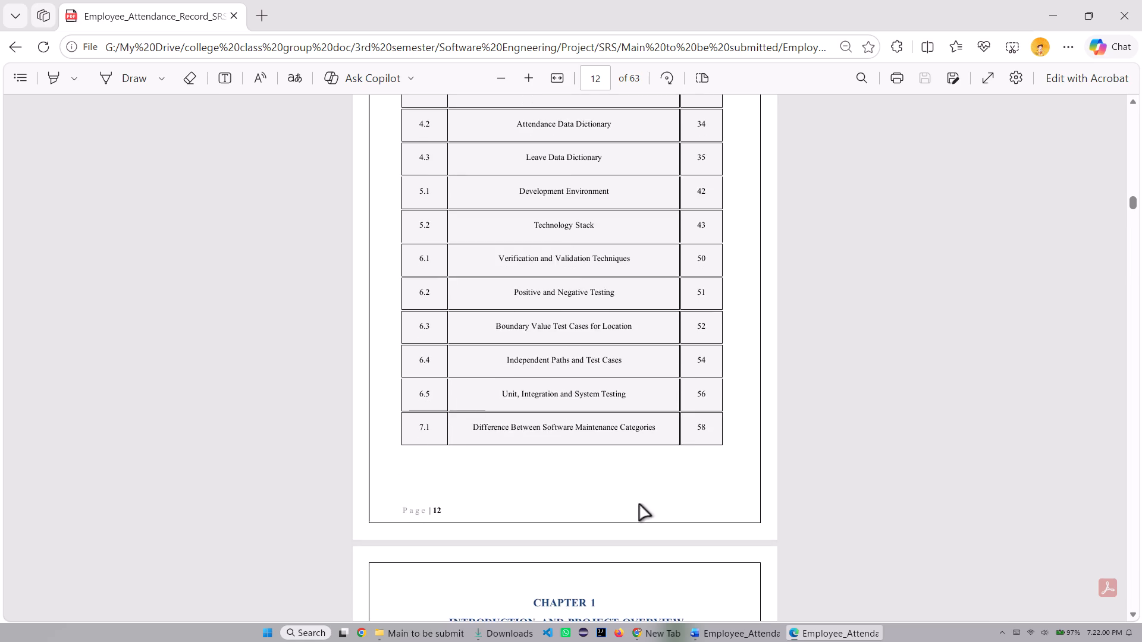
scroll(577, 291, down, 3)
scroll(572, 307, up, 6)
scroll(419, 337, up, 8)
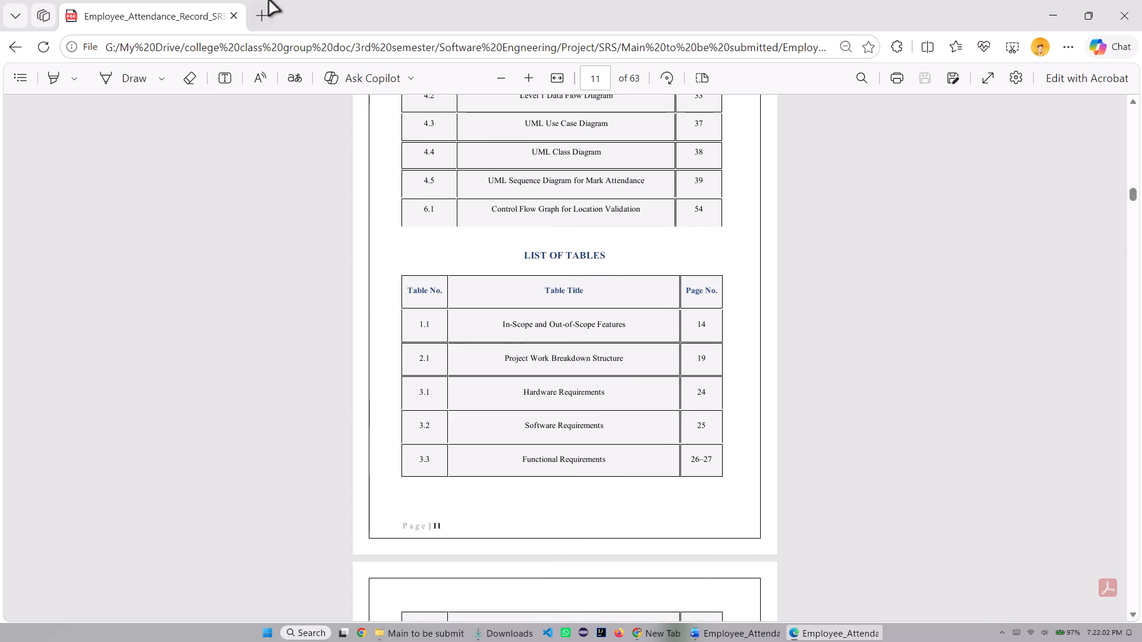
Copy the Employee Attendance Record SRS PDF from the Main to be submitted folder in File Explorer.
click(454, 633)
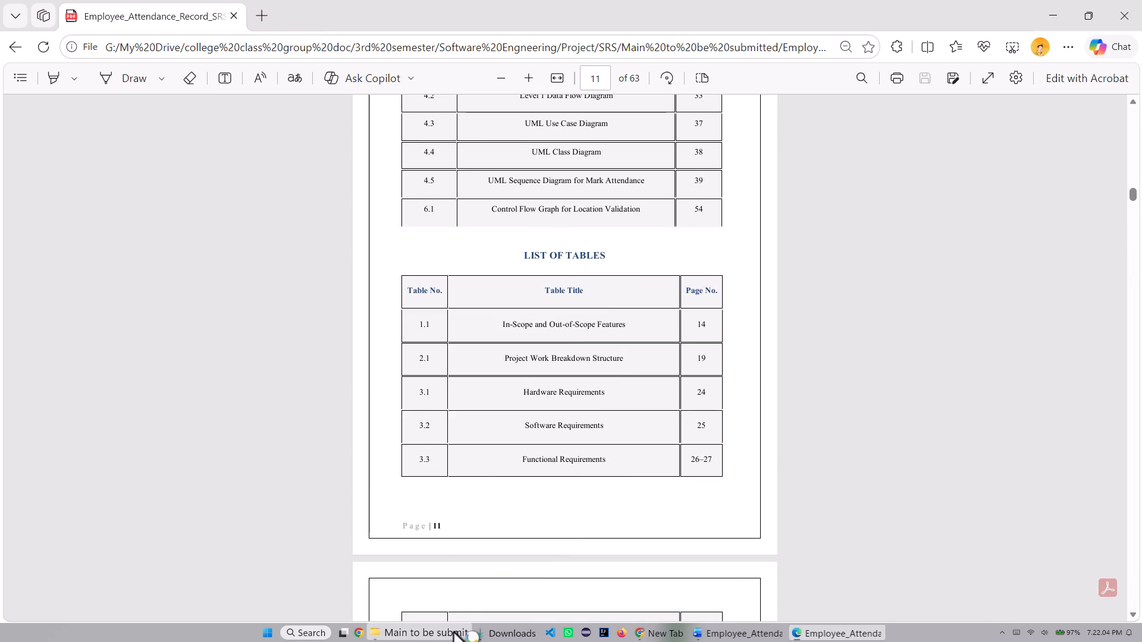
click(604, 269)
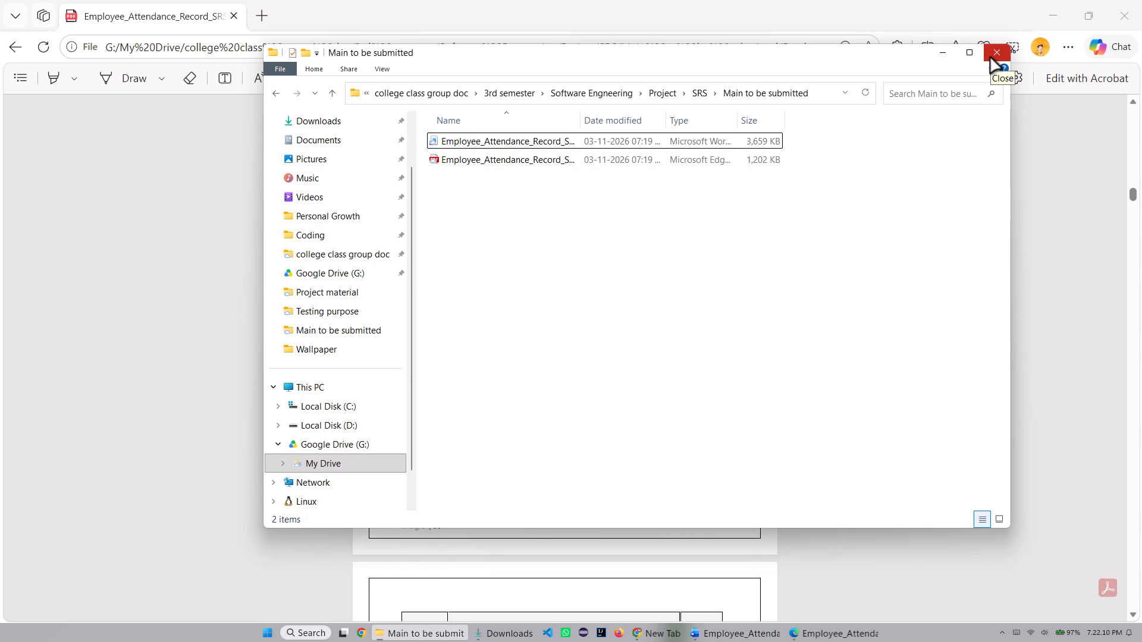
right_click(559, 159)
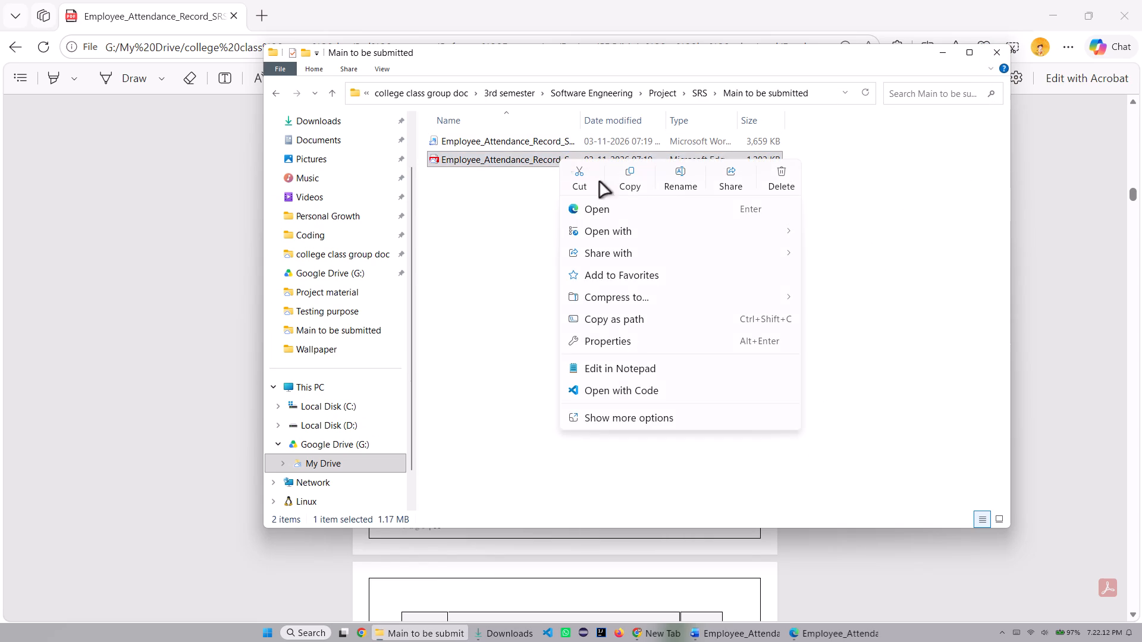
click(635, 179)
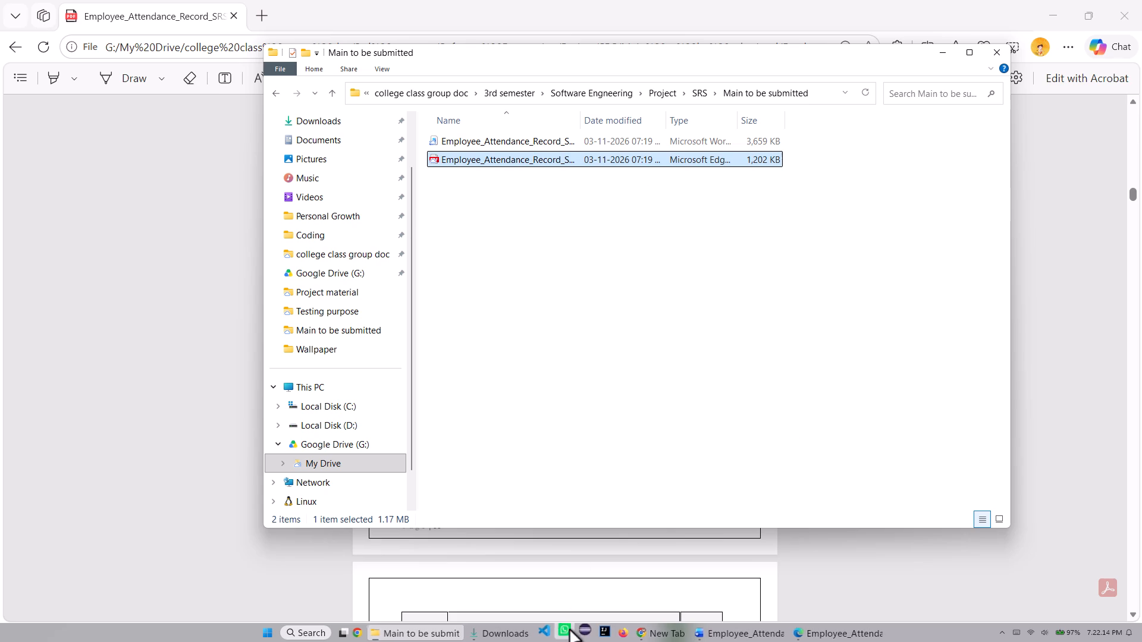
Show the hidden background app icons in the system tray.
click(1002, 632)
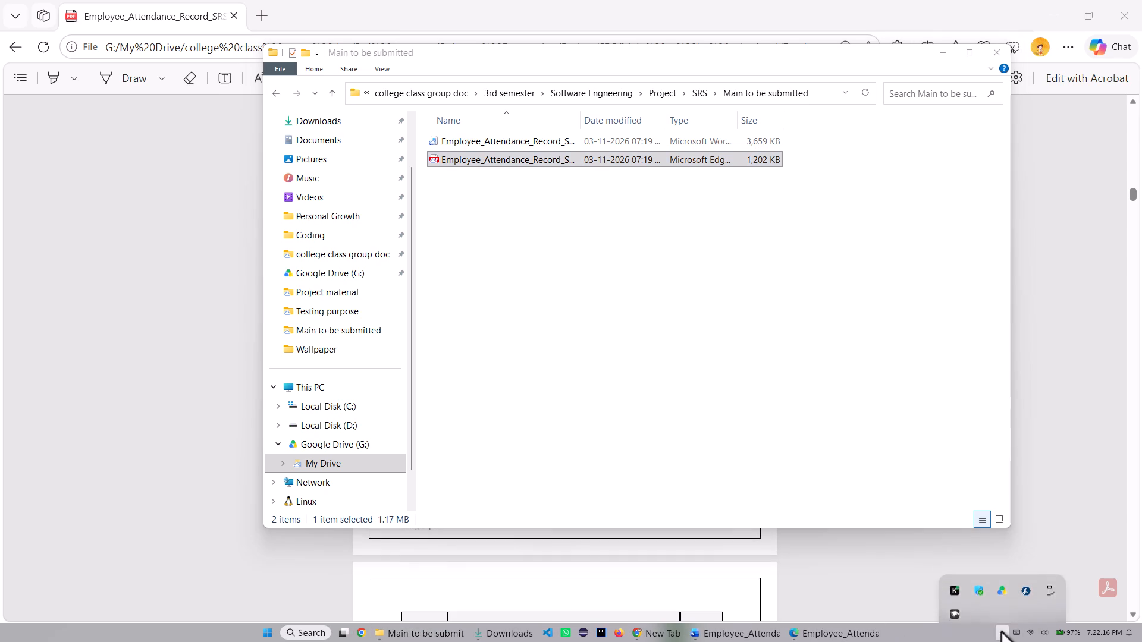